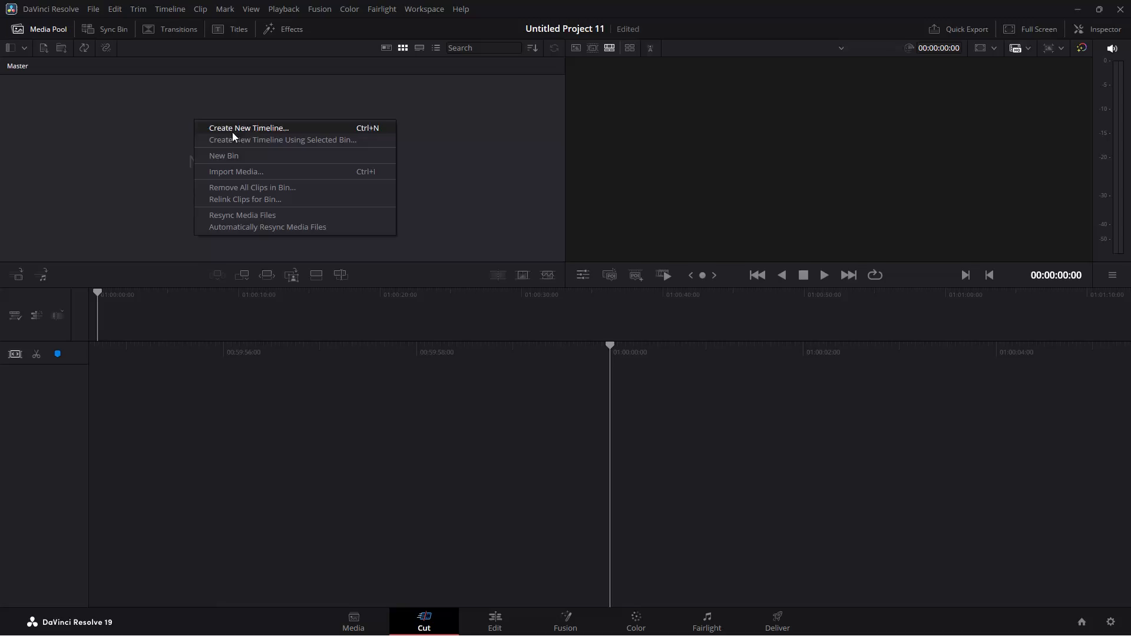
Create four new bins in the Master bin of the media pool.
click(237, 159)
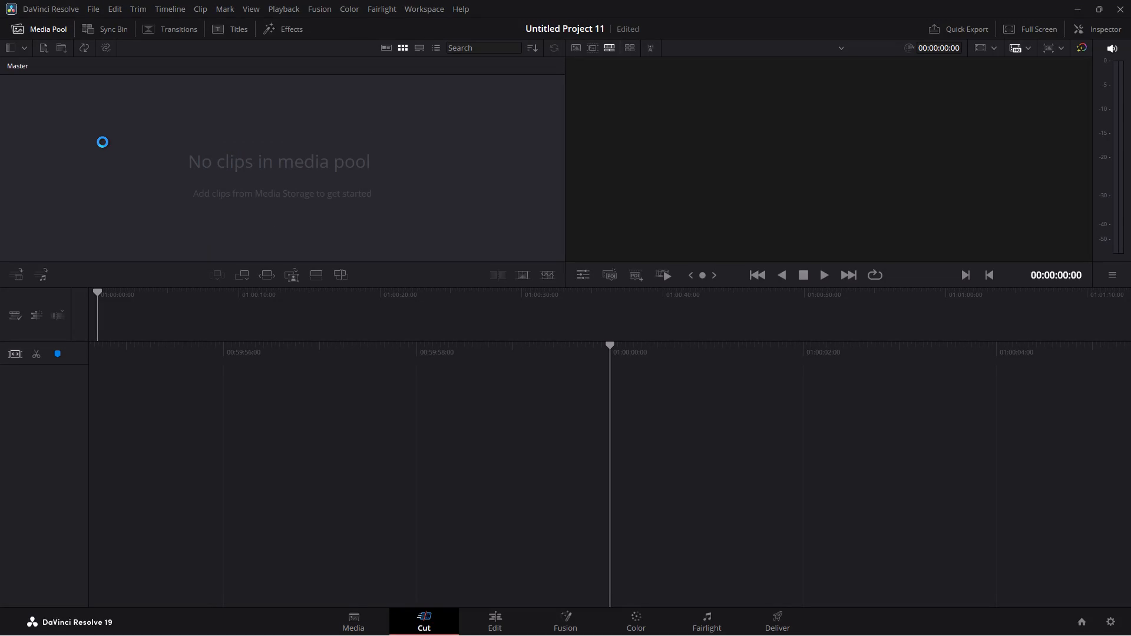
click(102, 142)
right_click(81, 113)
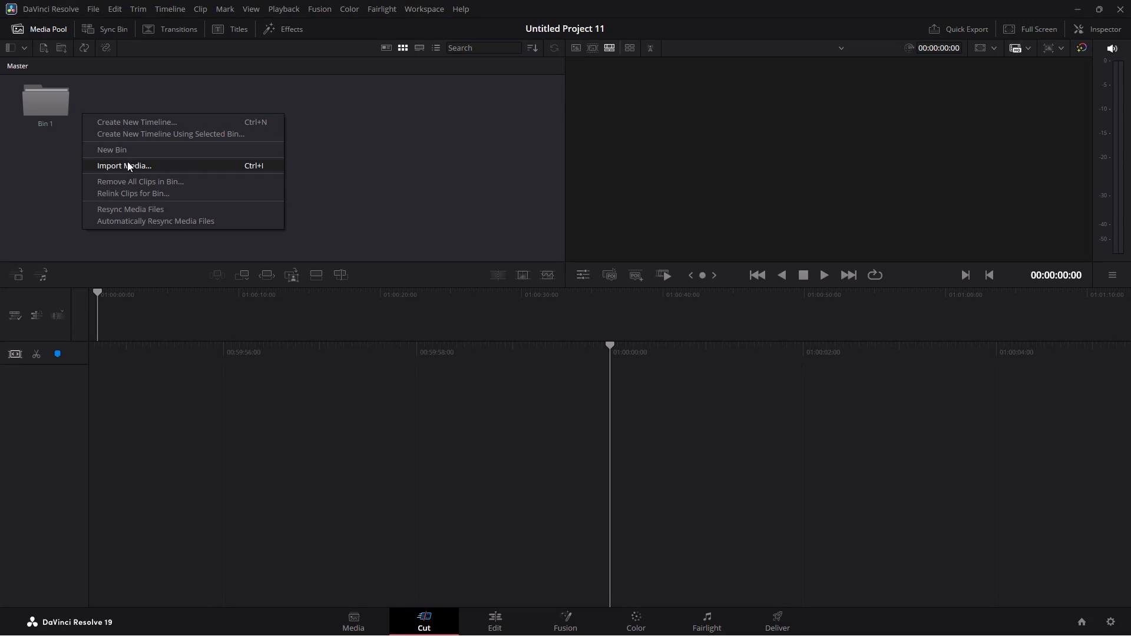
click(127, 152)
click(182, 120)
right_click(182, 120)
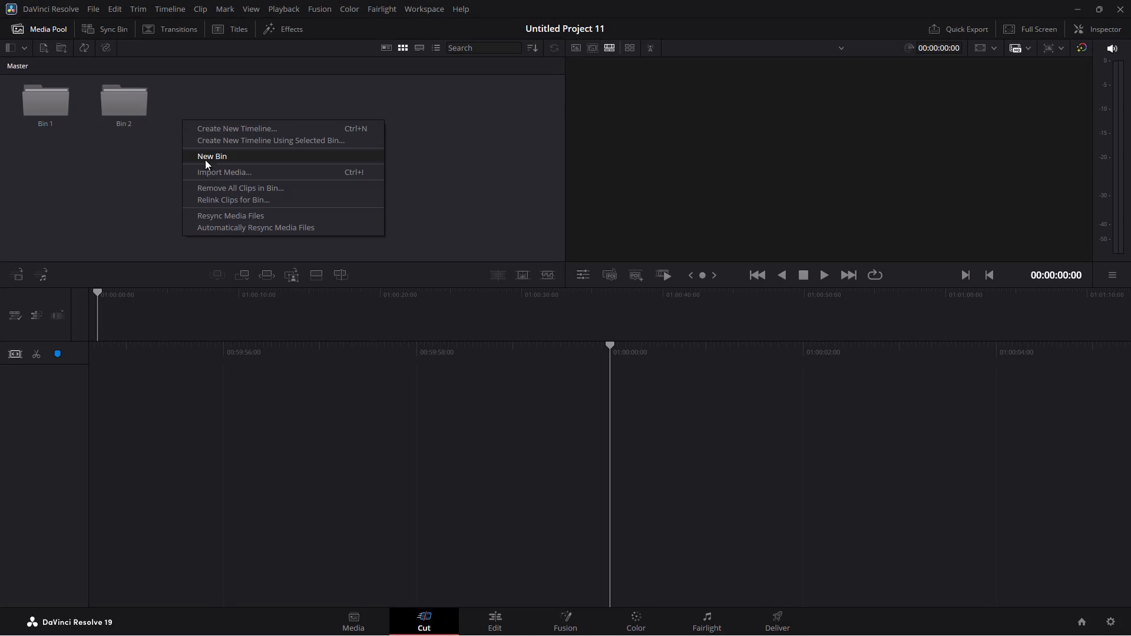
click(207, 156)
right_click(302, 132)
click(336, 169)
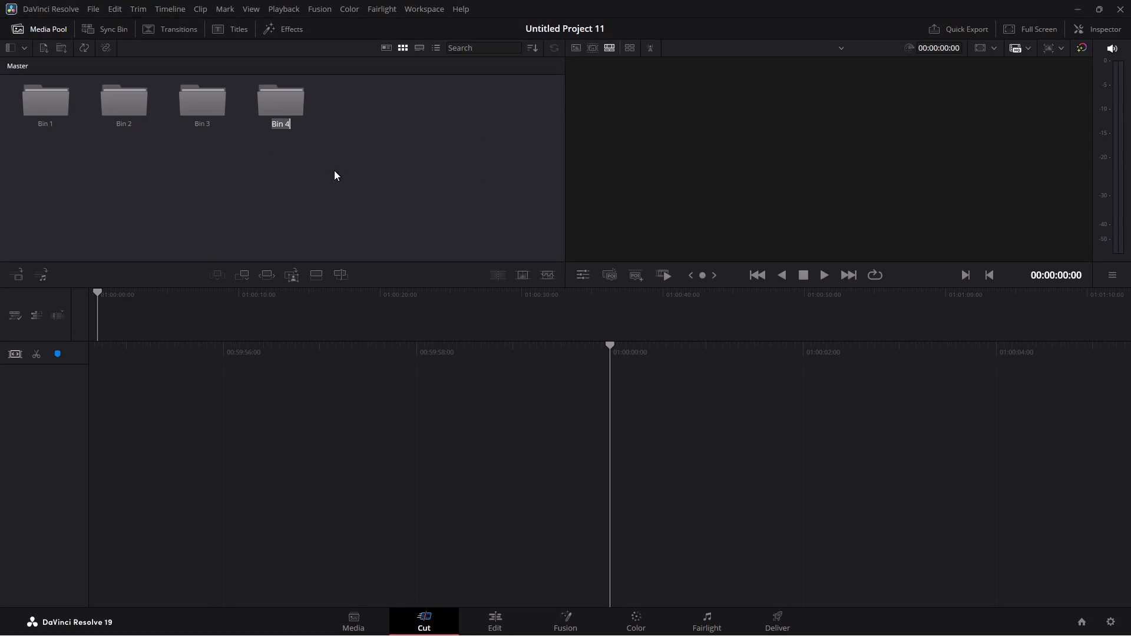
Import MW4_DMZClipping_drivingWithSquad_Blurred from Downloads into Bin 1, keeping the project frame rate unchanged.
double_click(31, 115)
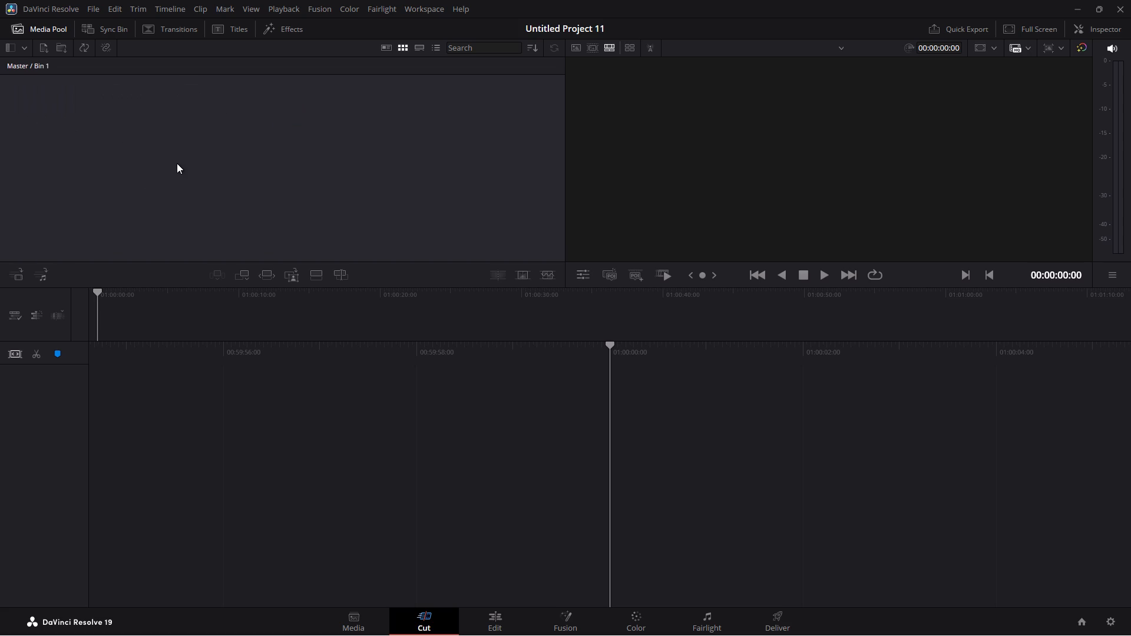
right_click(63, 121)
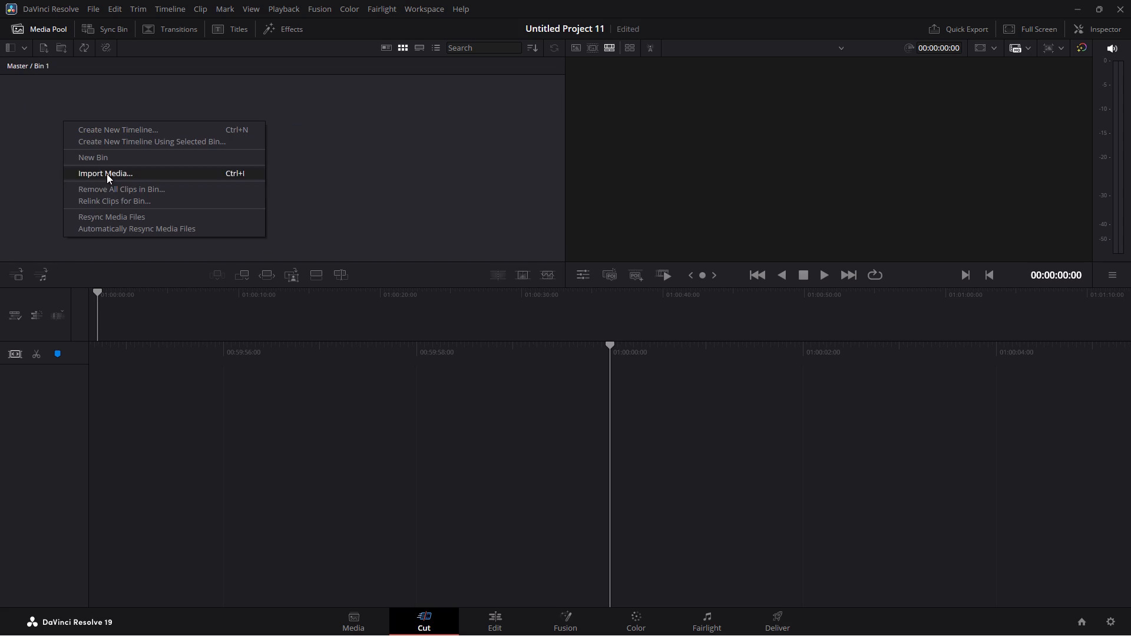
click(107, 174)
click(57, 130)
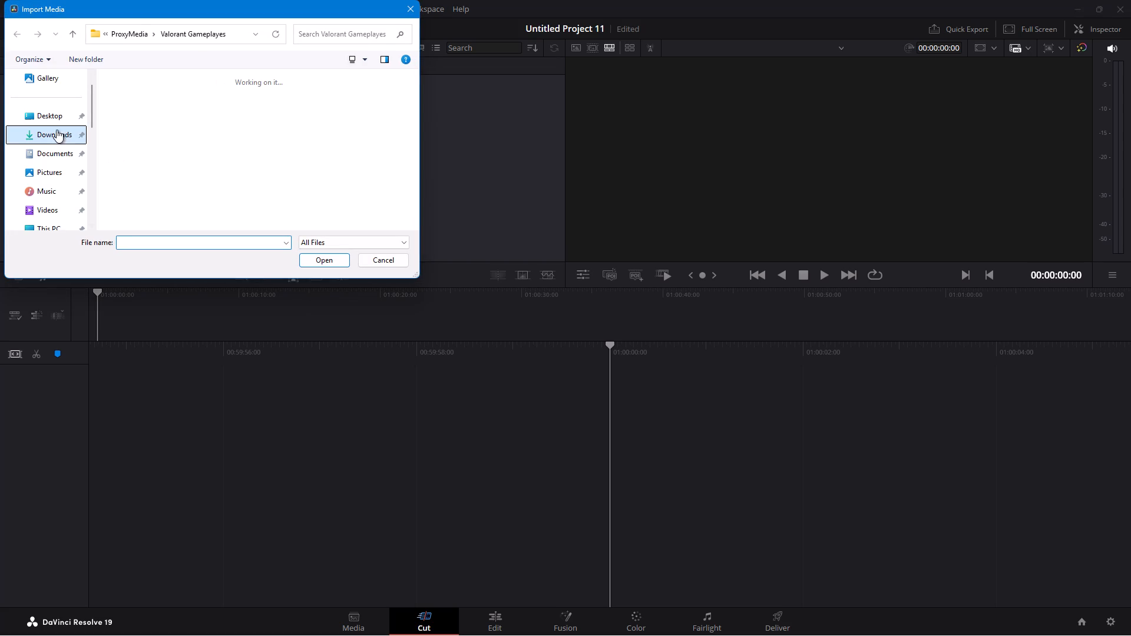
click(311, 138)
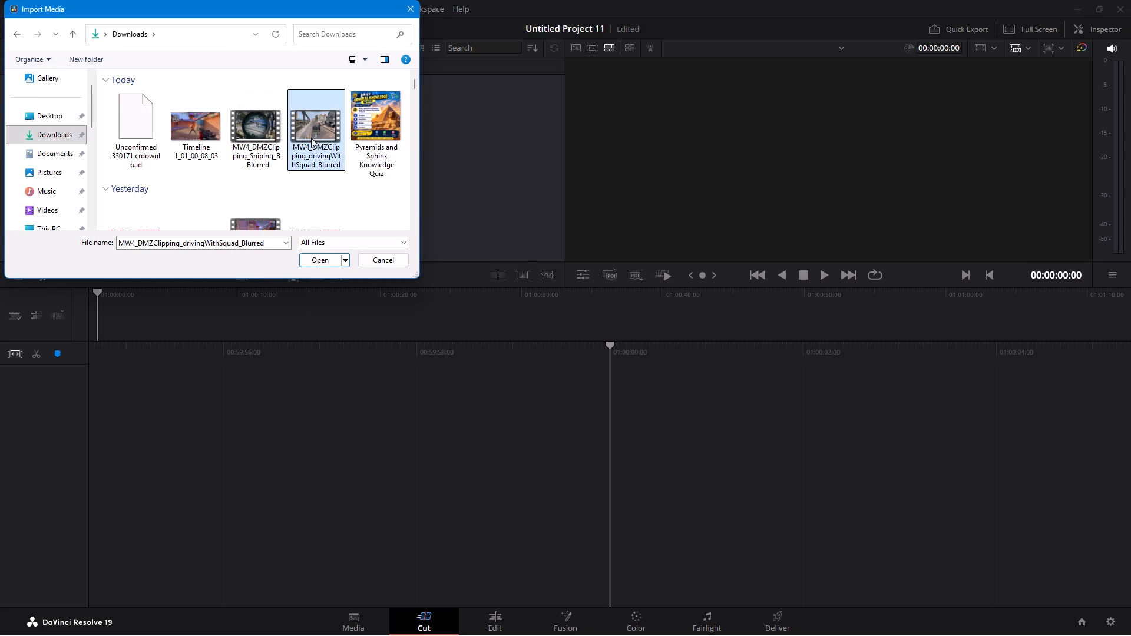
click(312, 257)
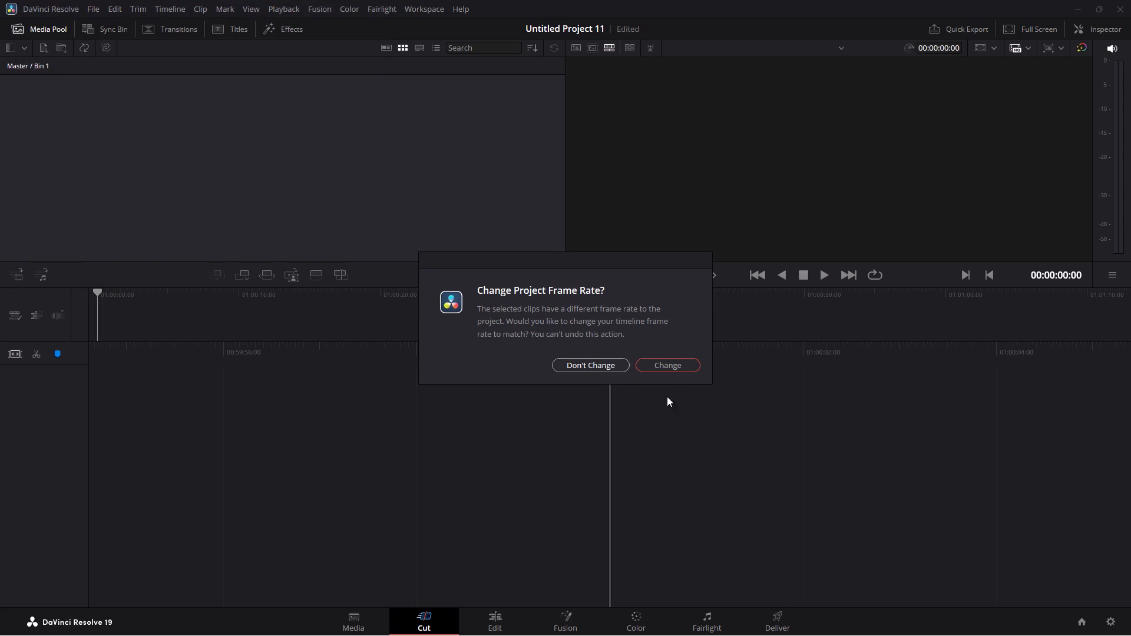
click(595, 368)
Import the MW4_DMZClipping Sniping video from Downloads into Bin 1.
right_click(128, 129)
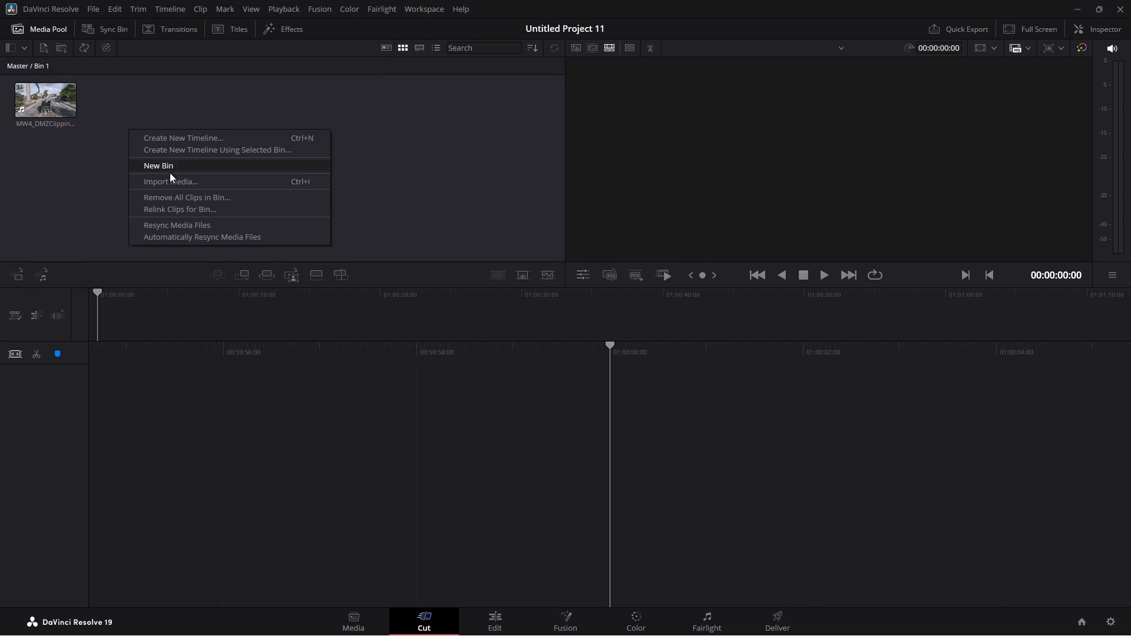
click(176, 181)
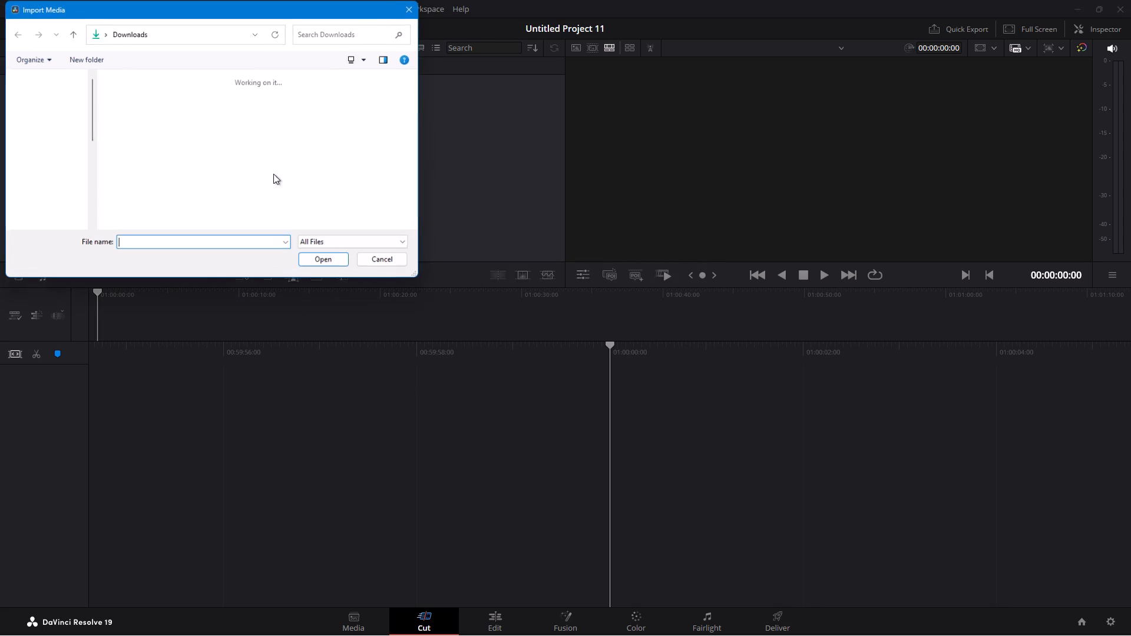
click(249, 144)
click(317, 257)
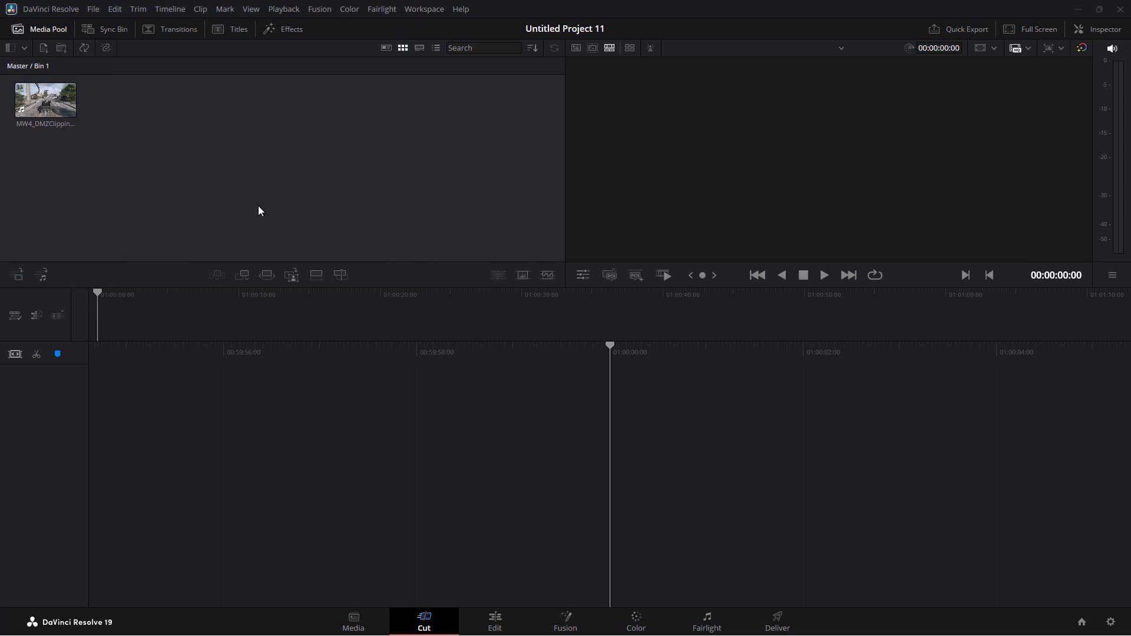
click(142, 158)
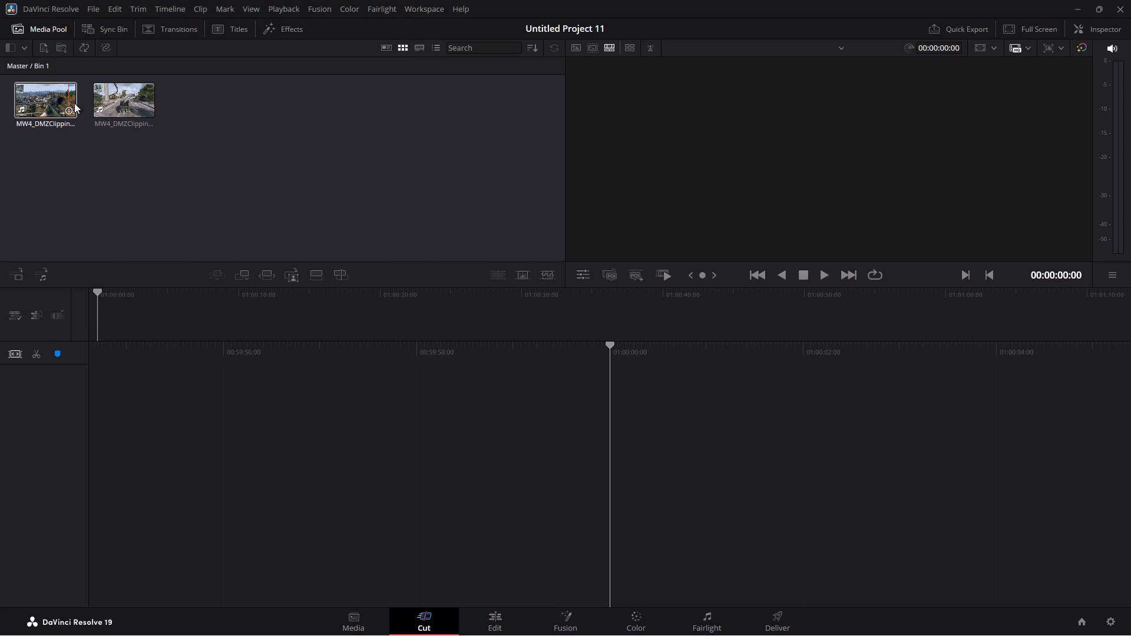
Place the driving clip from Bin 1 on the empty timeline.
drag(97, 98, 558, 350)
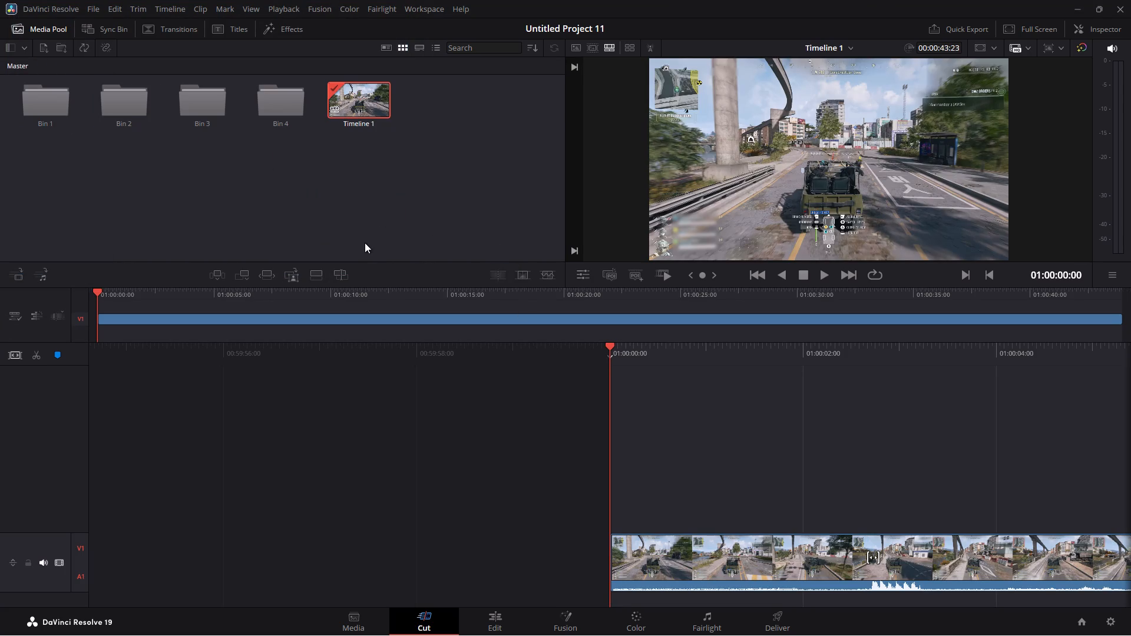
click(355, 207)
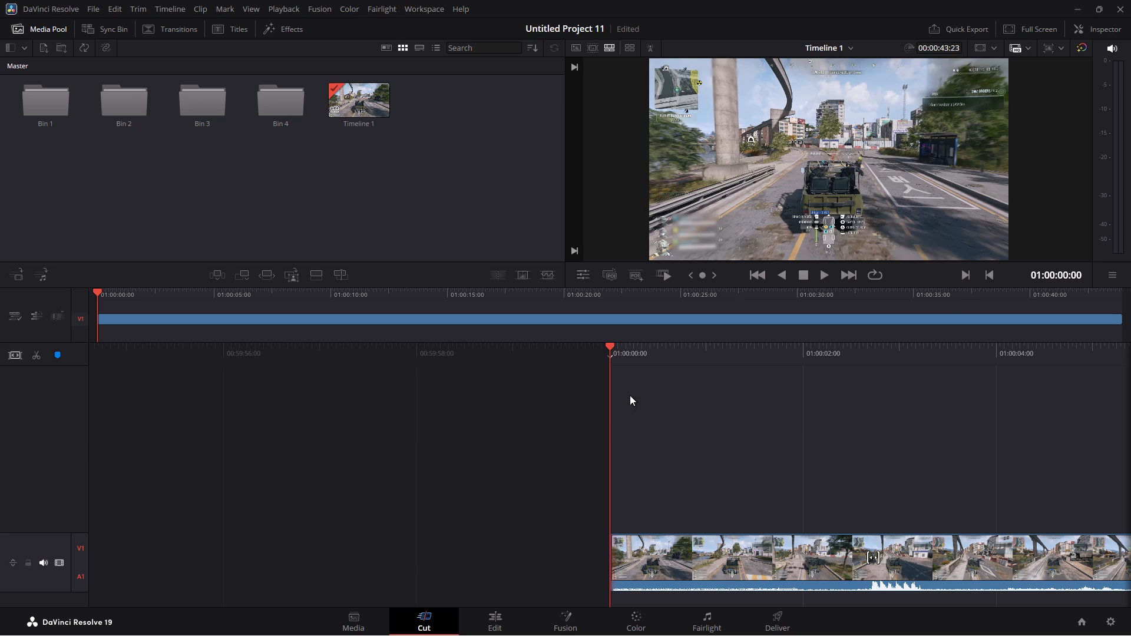
Scrub through the opening seconds of the driving clip on the timeline.
drag(613, 347, 637, 347)
drag(697, 345, 592, 353)
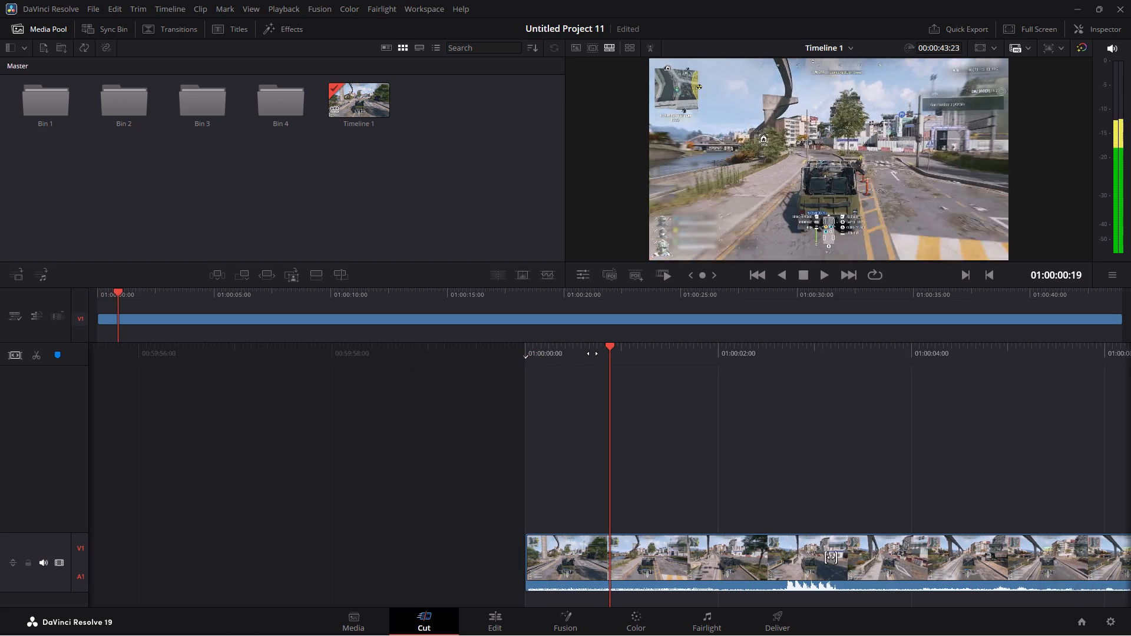
drag(592, 353, 443, 325)
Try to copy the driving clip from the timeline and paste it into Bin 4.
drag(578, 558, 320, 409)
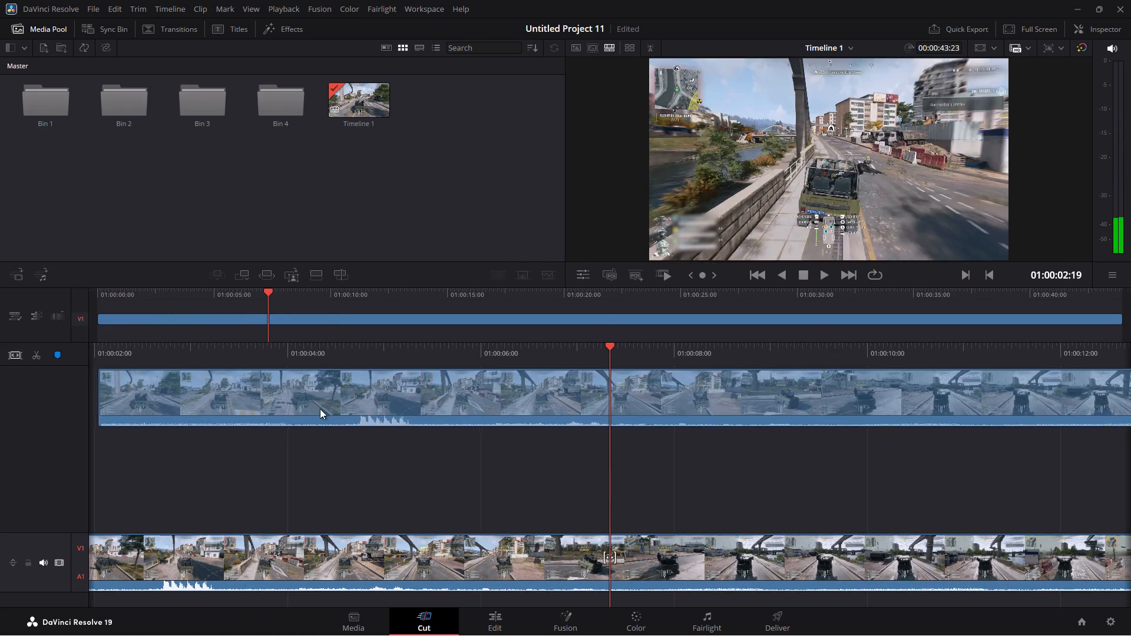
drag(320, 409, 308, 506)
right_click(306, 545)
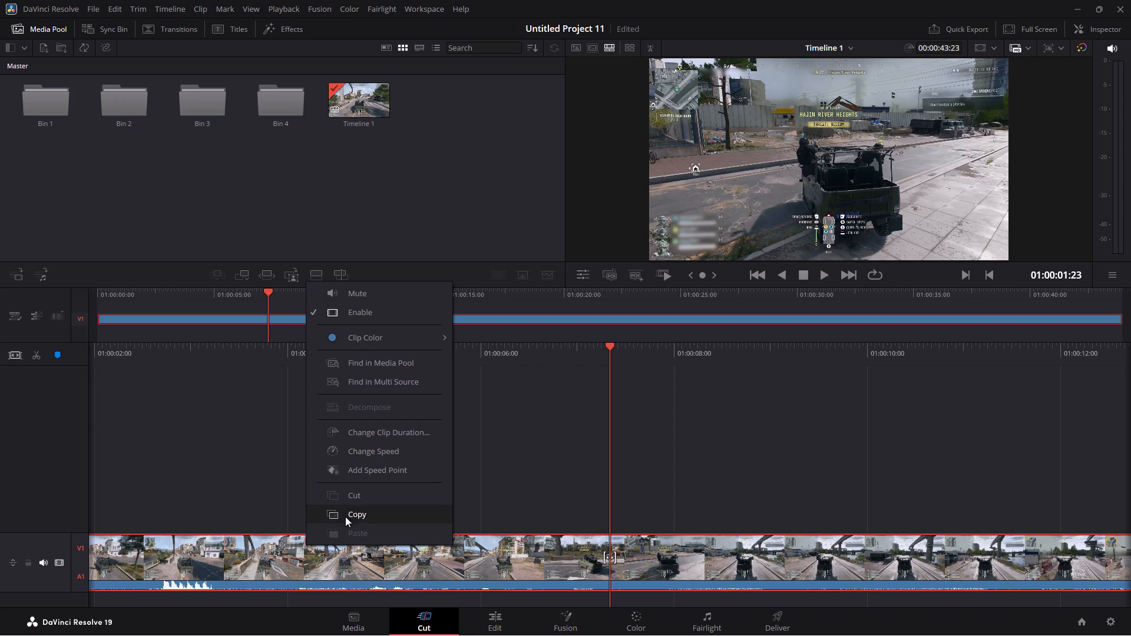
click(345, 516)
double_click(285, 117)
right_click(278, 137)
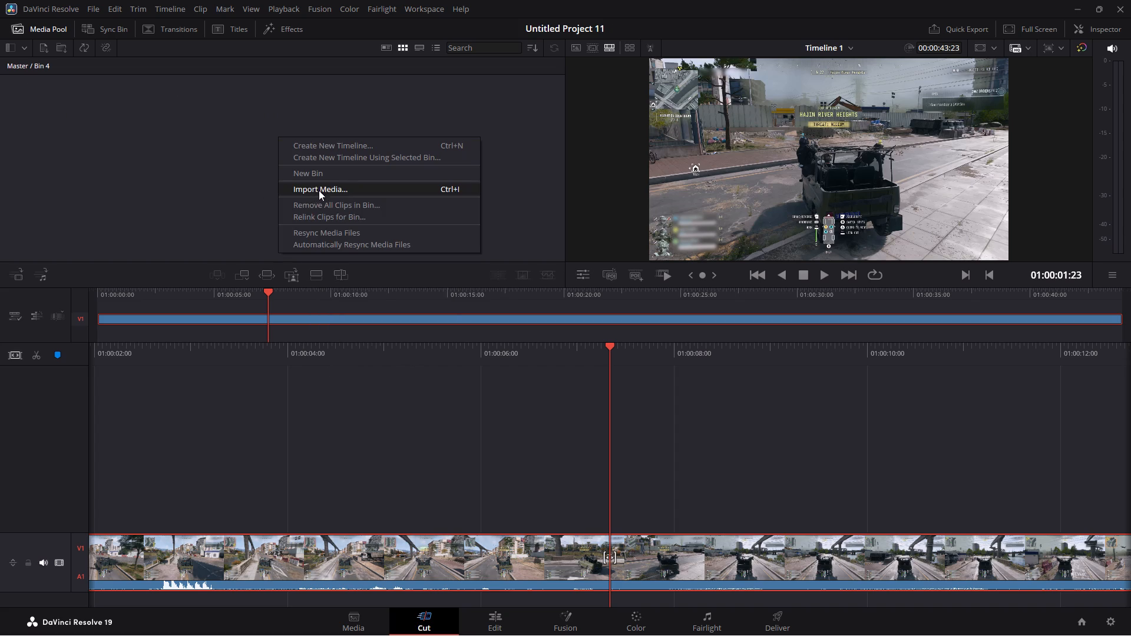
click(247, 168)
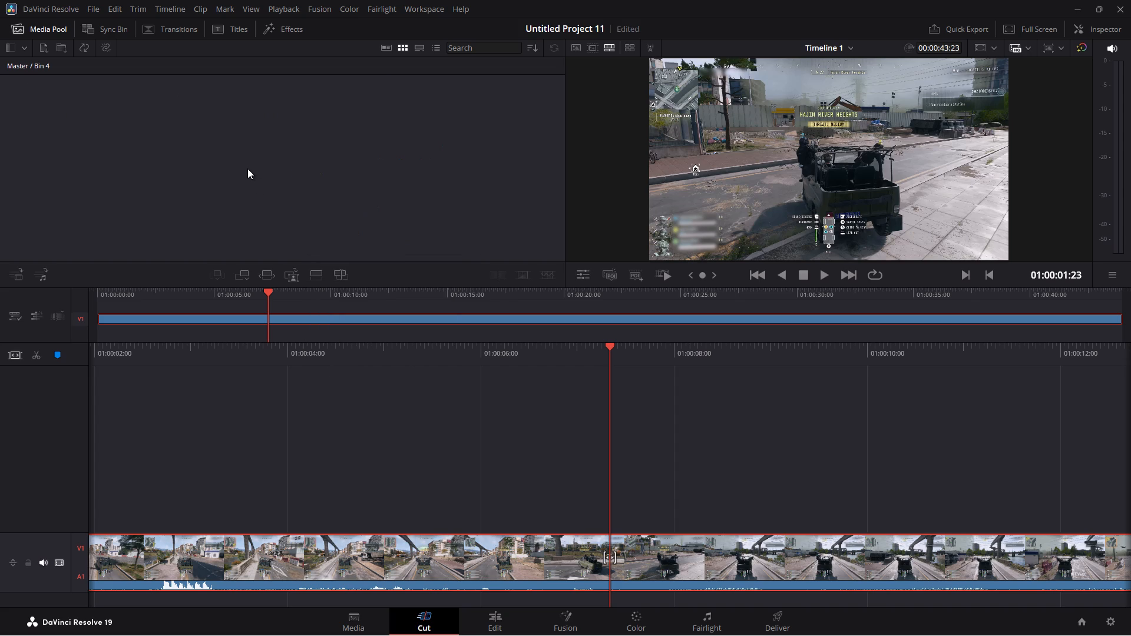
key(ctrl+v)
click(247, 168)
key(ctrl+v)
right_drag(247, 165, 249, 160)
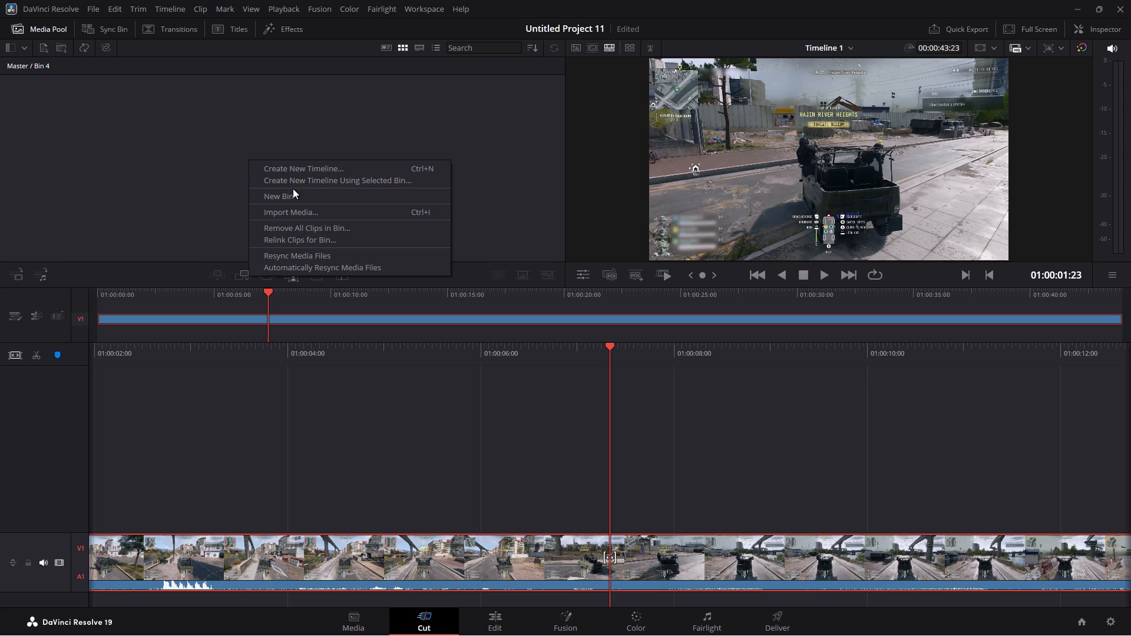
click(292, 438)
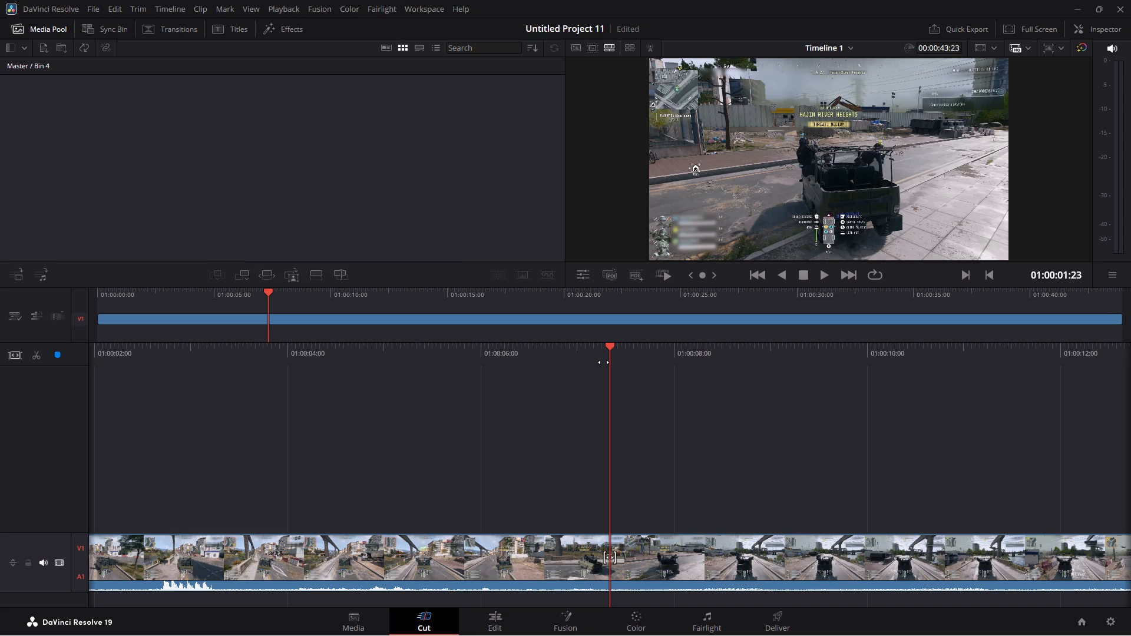
Return the playhead to the start of the timeline at 01:00:00:00.
drag(600, 347, 1003, 343)
drag(598, 357, 999, 357)
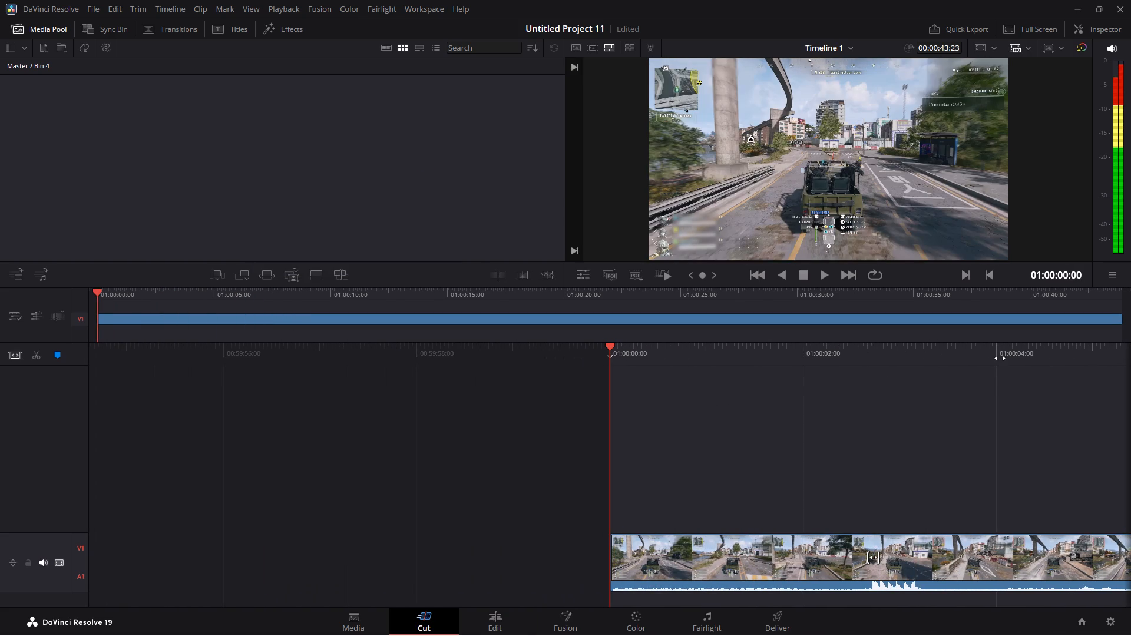
Set the project's timeline resolution to a vertical 1080 x 1920 and save the project settings.
click(95, 11)
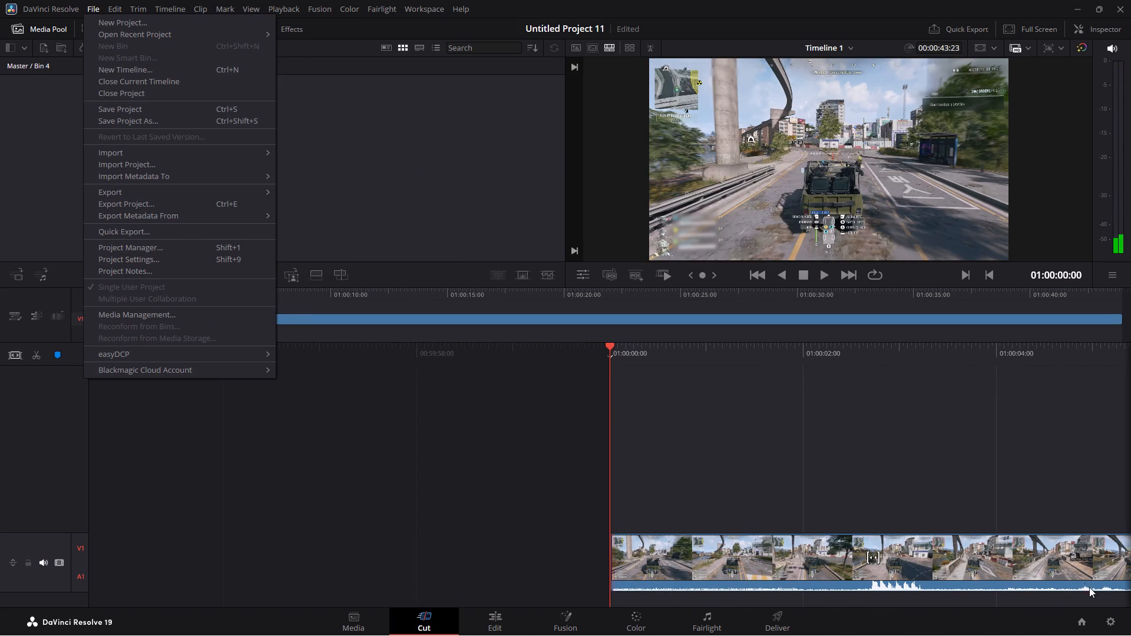
click(1110, 625)
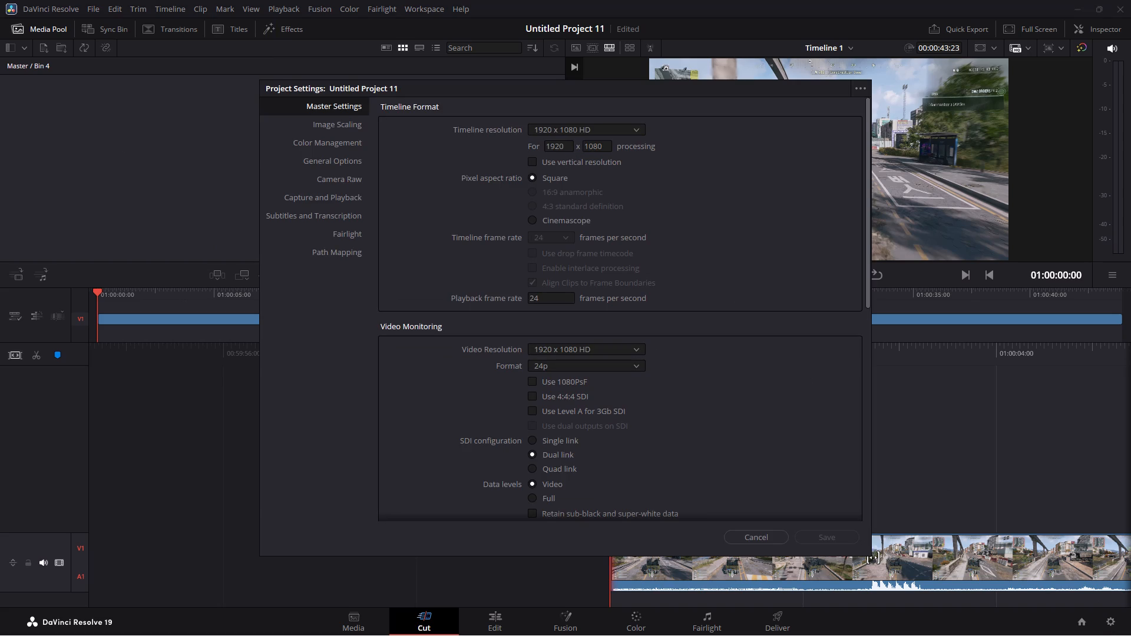
drag(570, 148, 527, 150)
key(1)
text(080)
drag(607, 146, 559, 147)
key(1)
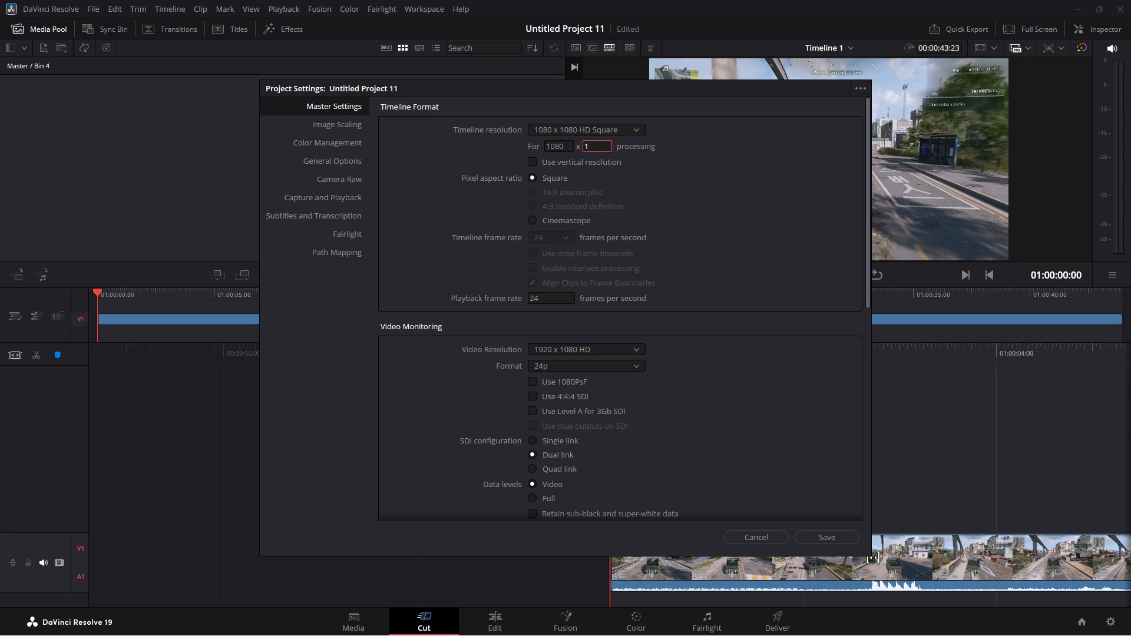
text(920)
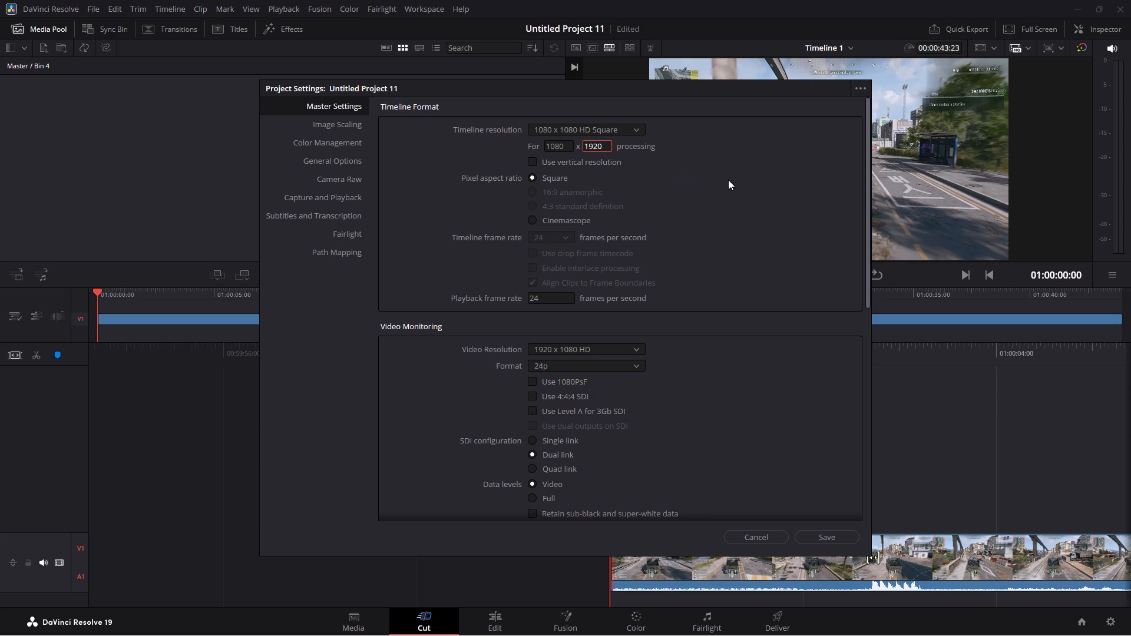
click(727, 180)
click(836, 538)
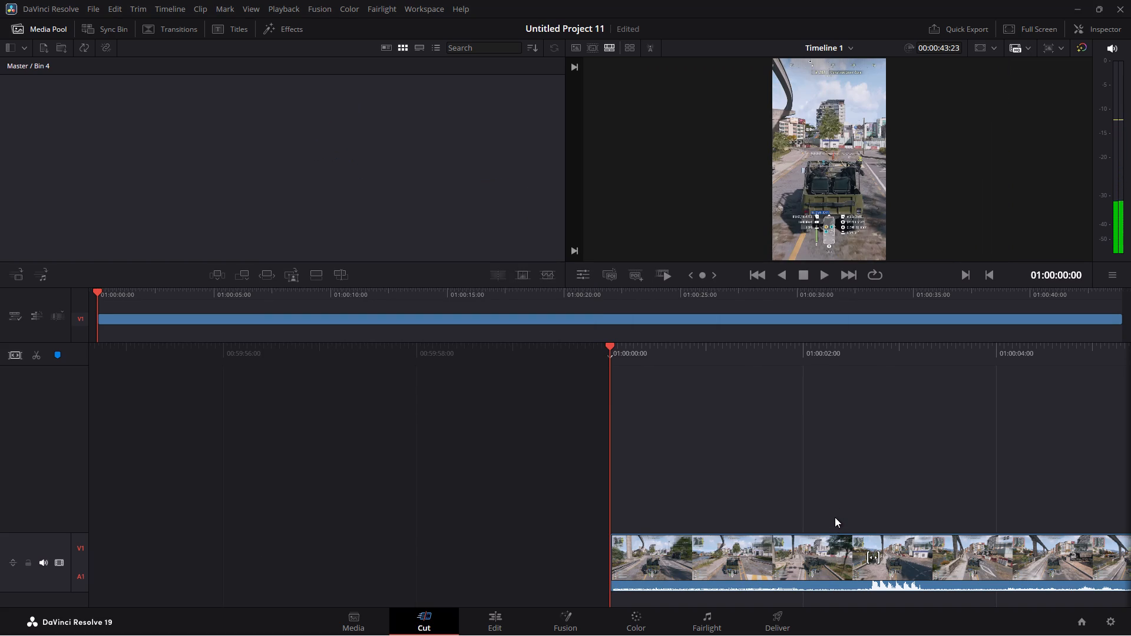
Play the first few seconds of the timeline to check the vertical framing.
key(space)
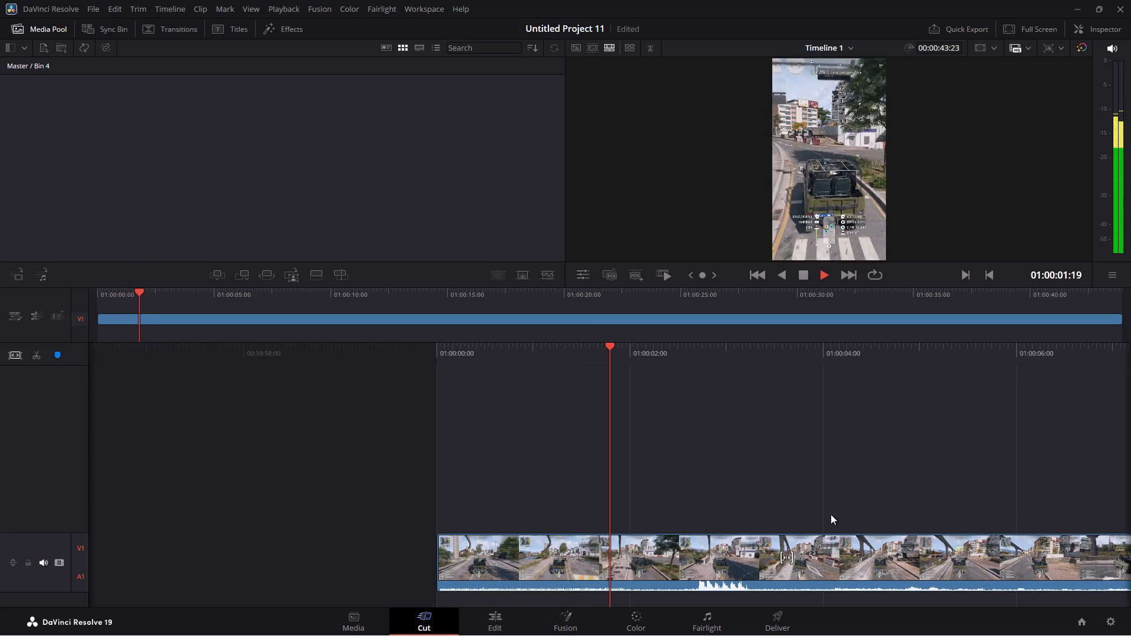
key(space)
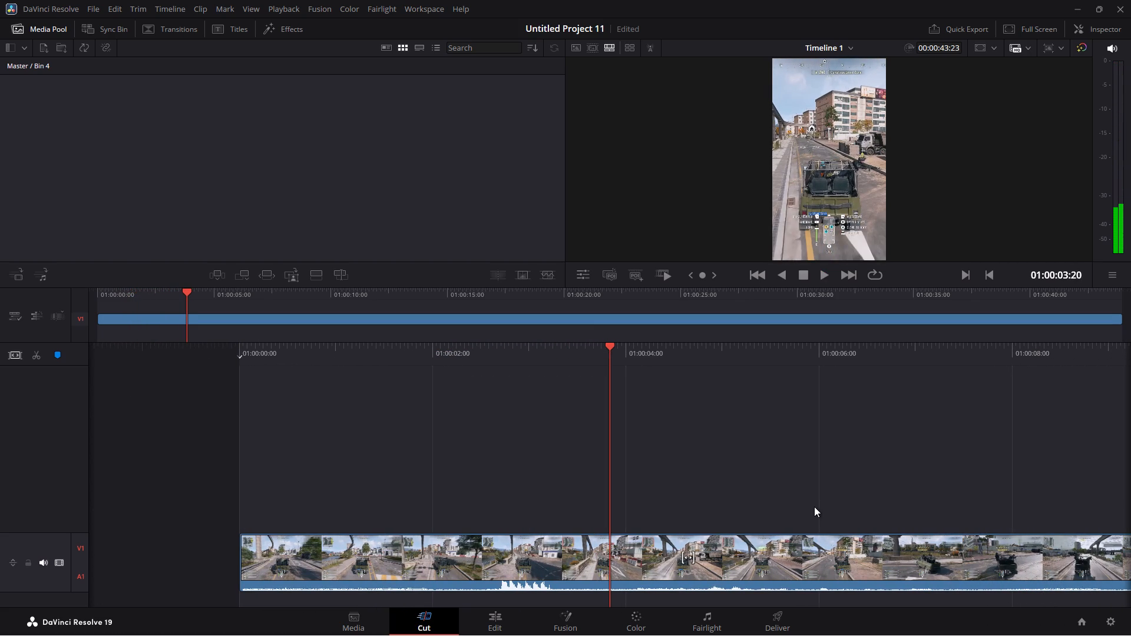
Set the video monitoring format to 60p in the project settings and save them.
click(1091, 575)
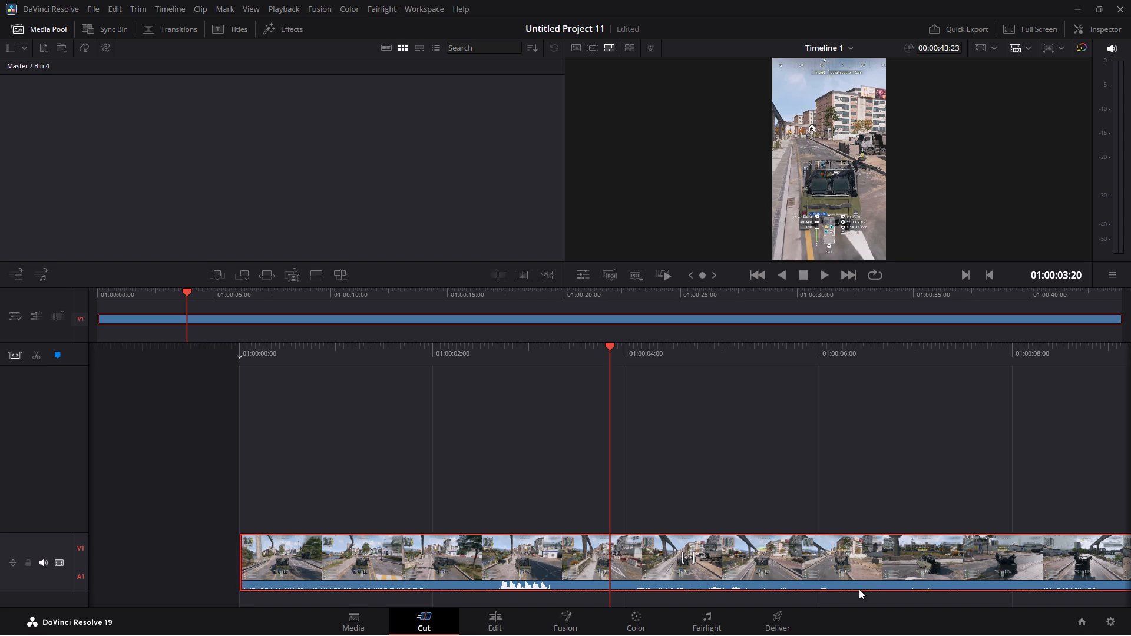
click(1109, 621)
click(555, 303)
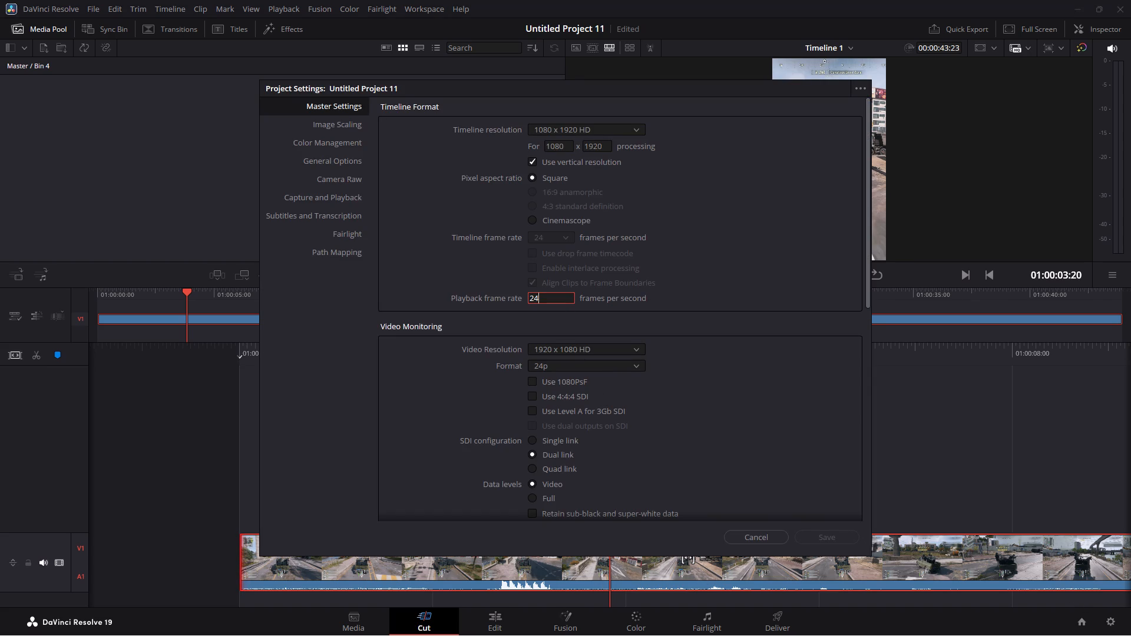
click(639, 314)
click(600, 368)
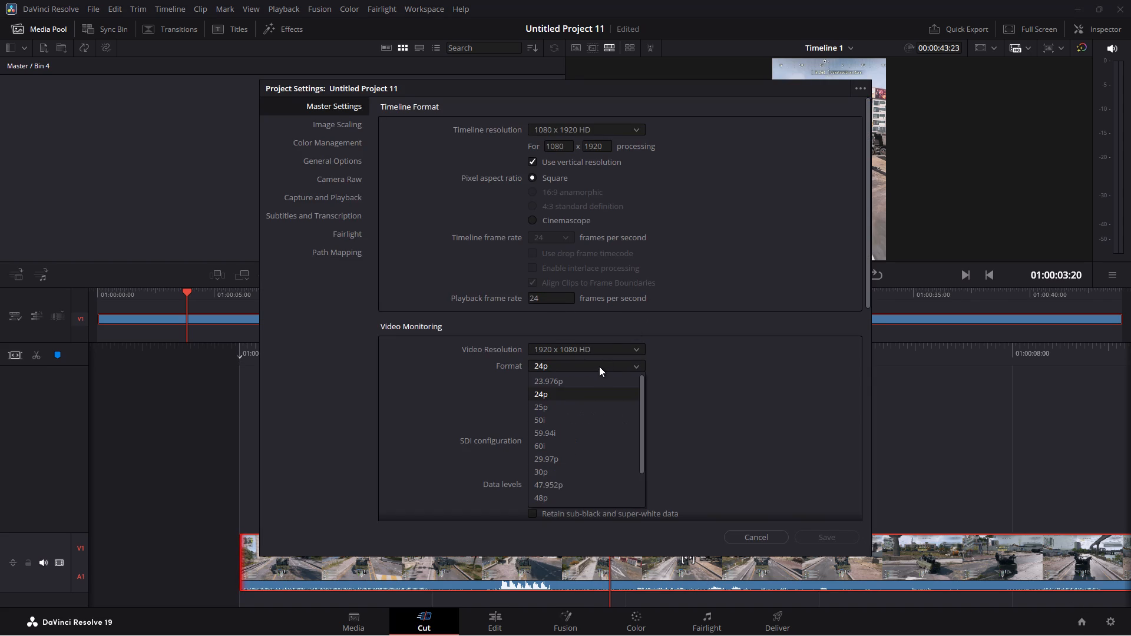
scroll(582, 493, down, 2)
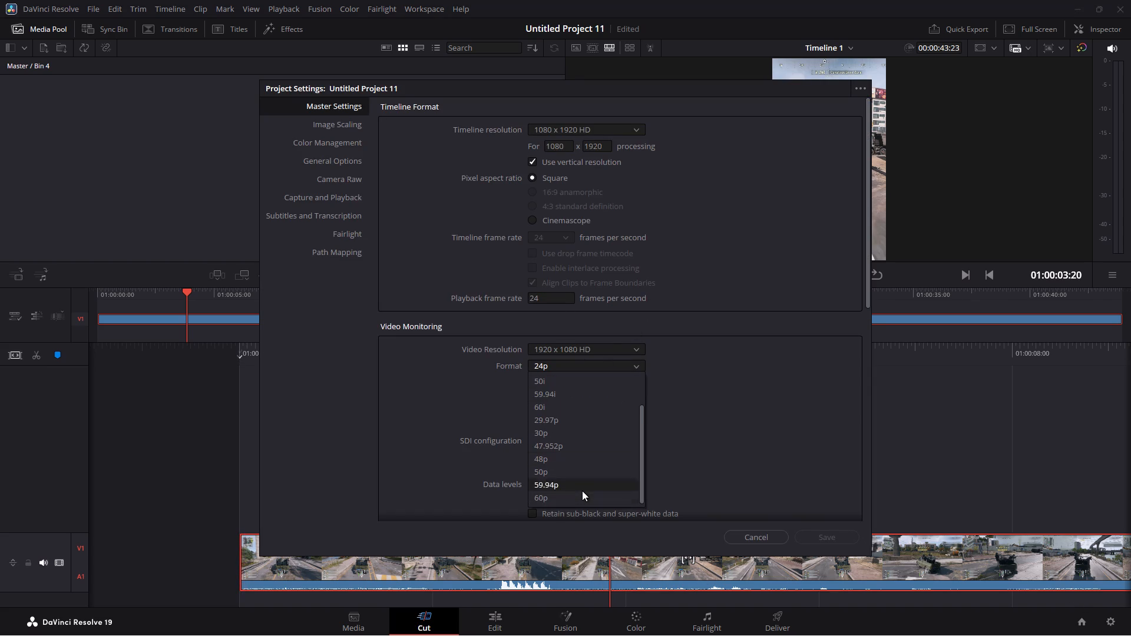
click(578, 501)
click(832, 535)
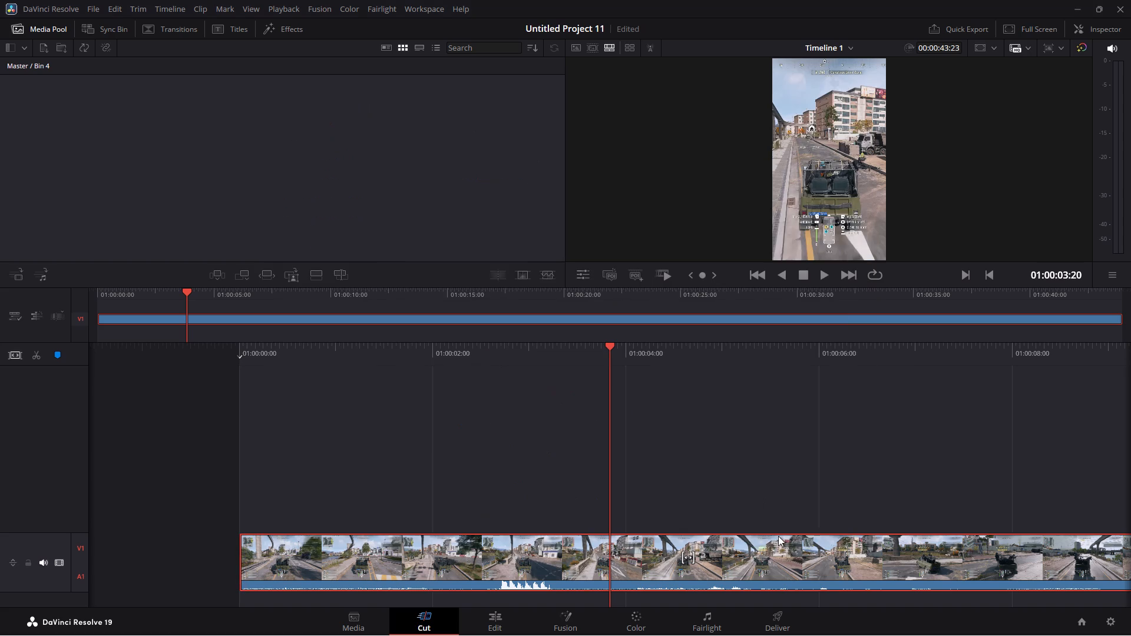
Play the driving clip to check its motion with the new format.
key(space)
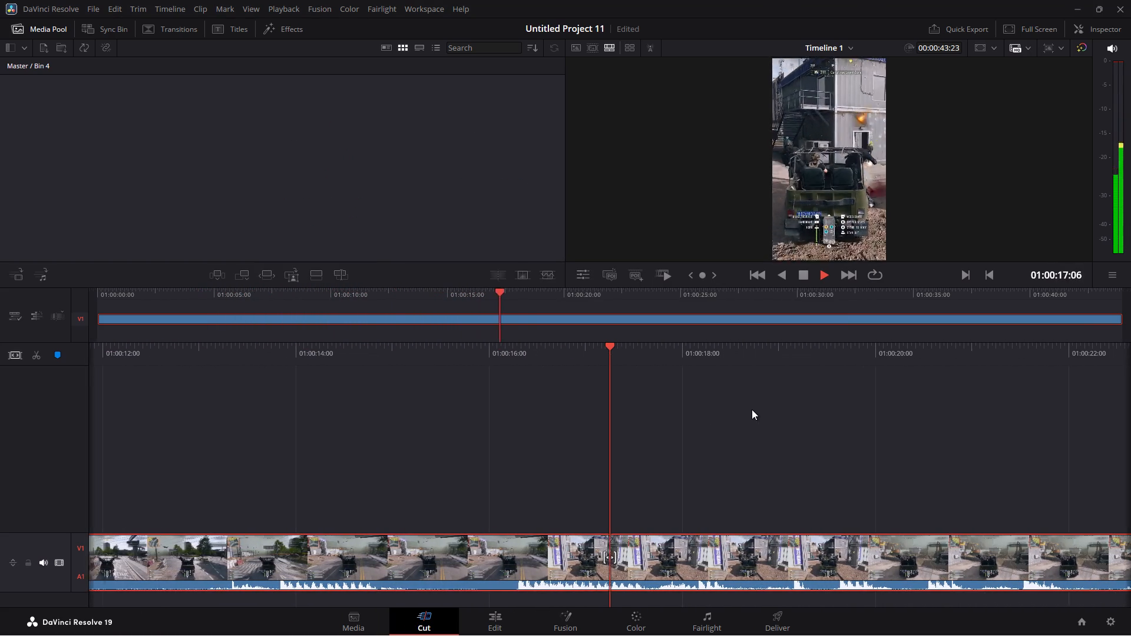
key(space)
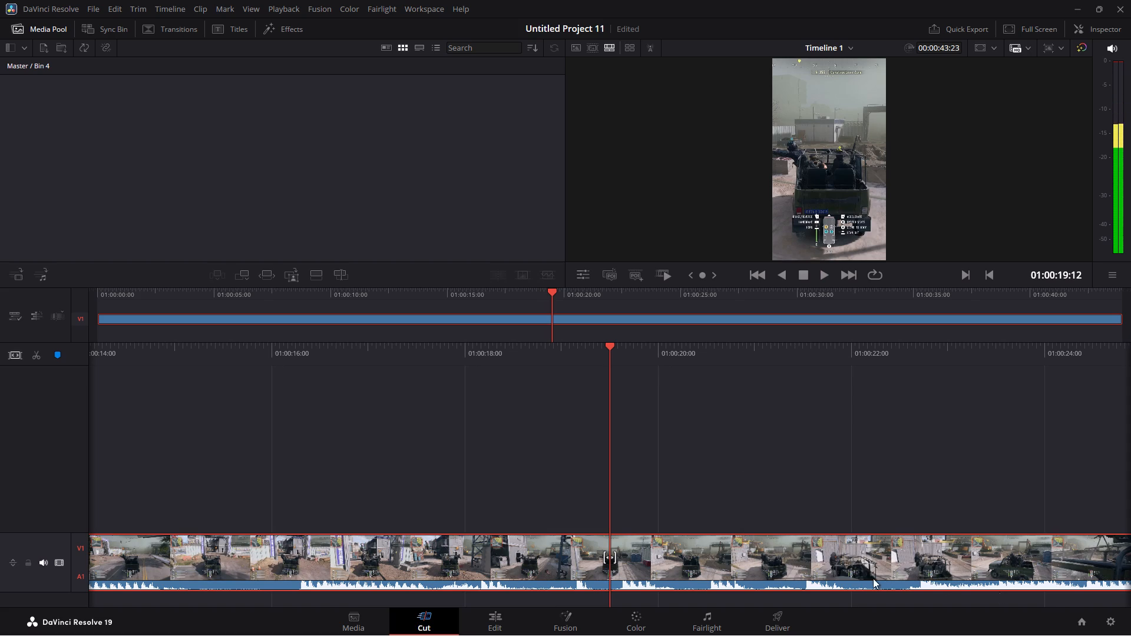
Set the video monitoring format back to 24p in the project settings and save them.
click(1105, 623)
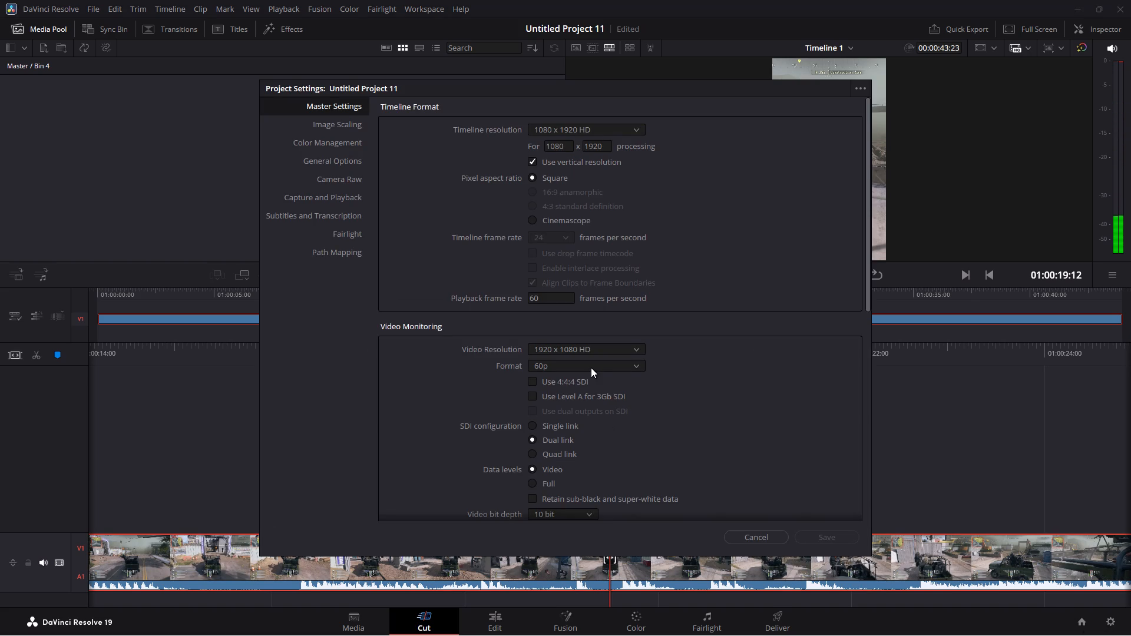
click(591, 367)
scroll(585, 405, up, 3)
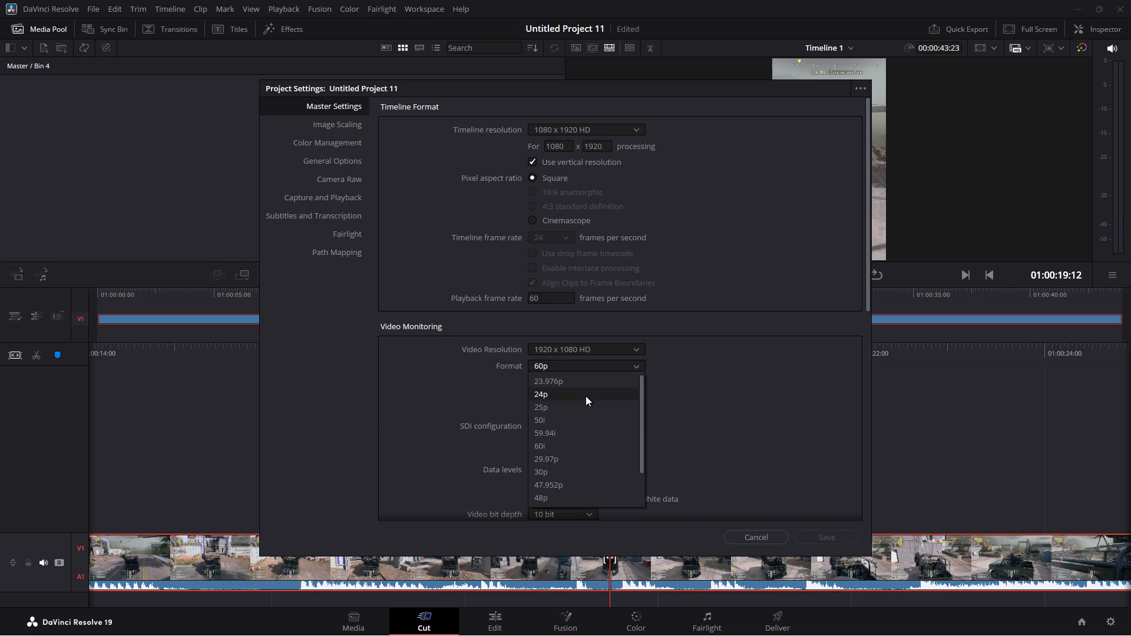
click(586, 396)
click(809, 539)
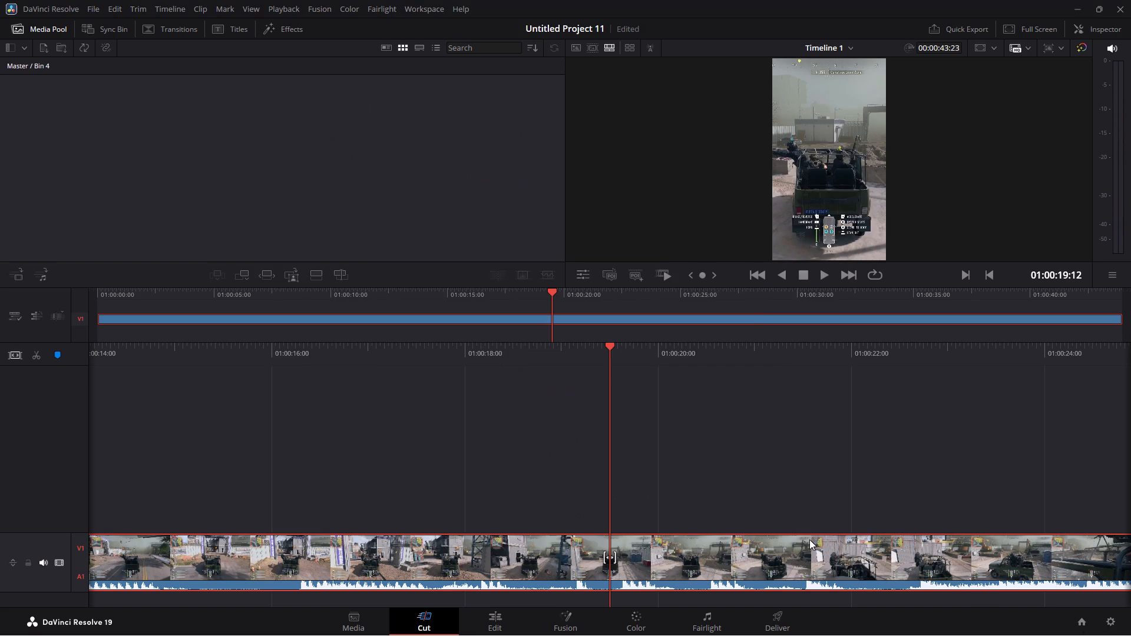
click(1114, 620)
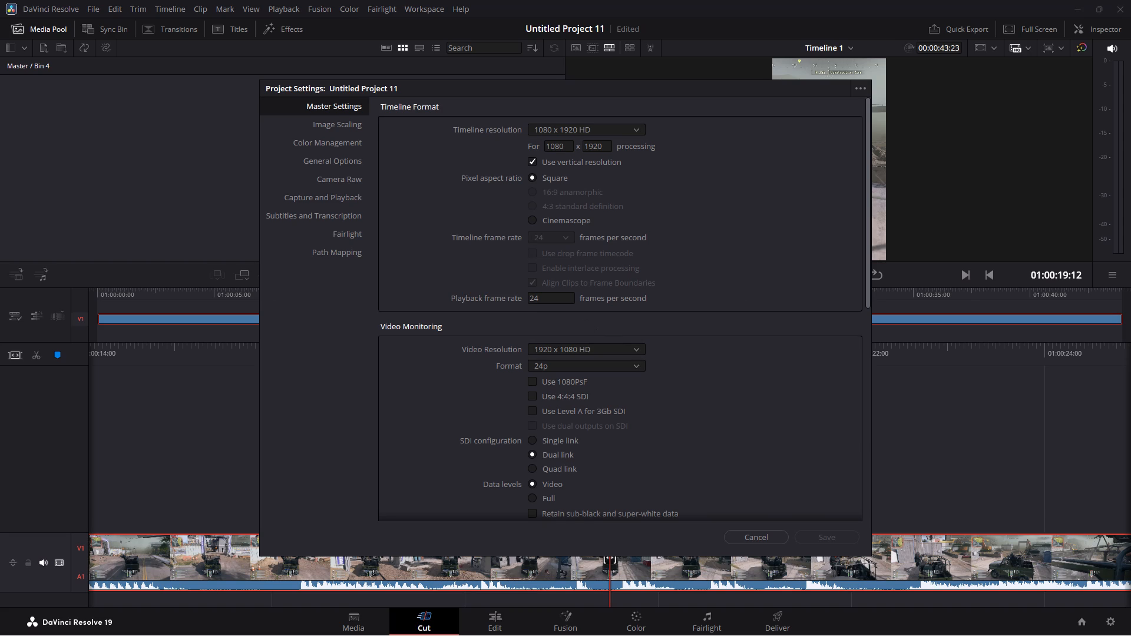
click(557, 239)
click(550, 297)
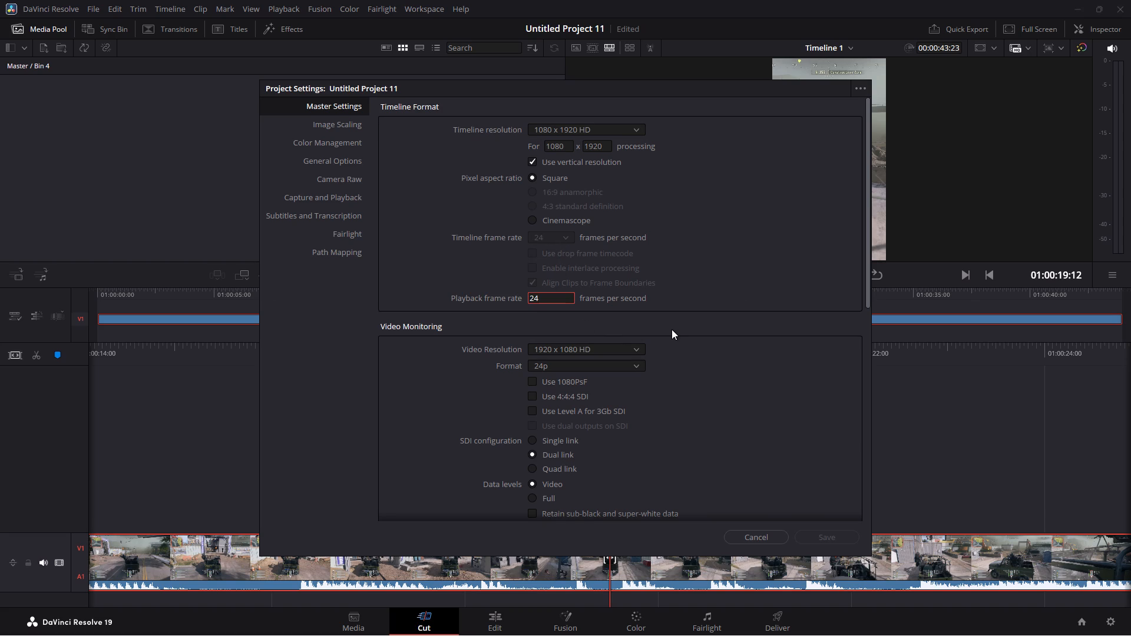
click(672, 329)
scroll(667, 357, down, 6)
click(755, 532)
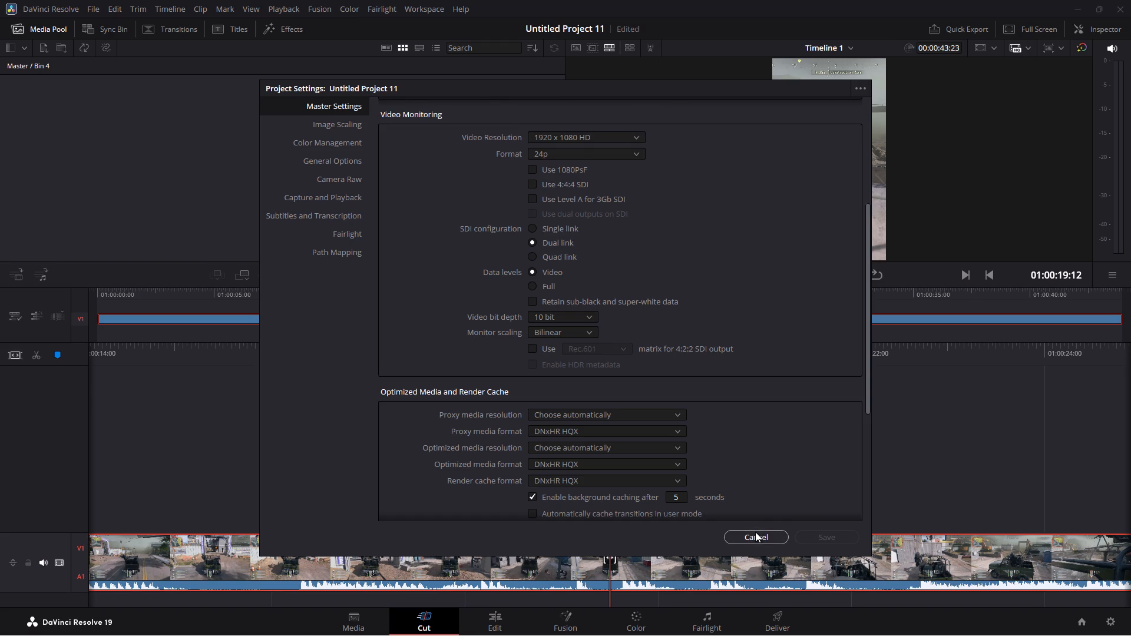
Play and scrub through the driving clip to check playback at 24p.
key(space)
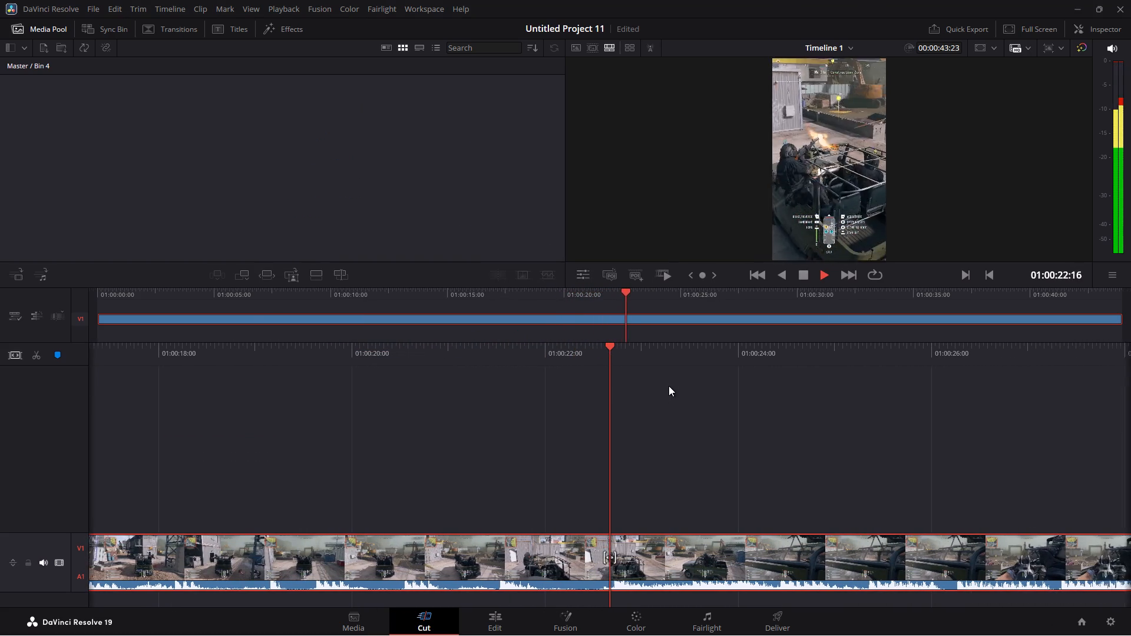
key(space)
drag(570, 342, 683, 351)
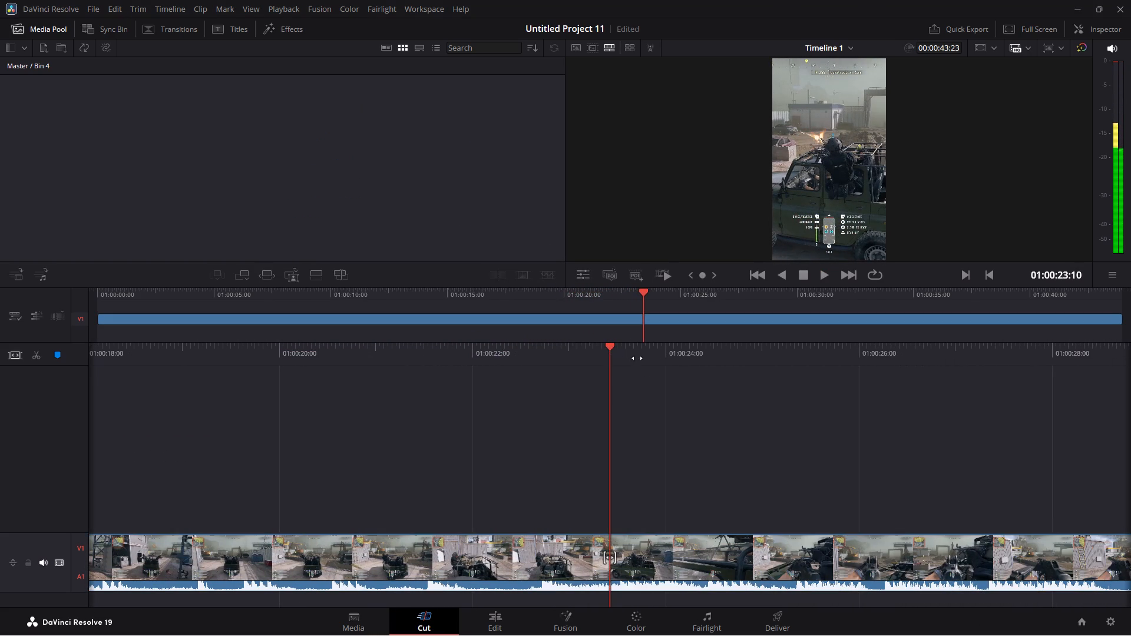
drag(600, 355, 1105, 334)
On the Edit page, select the driving clip and return the playhead to 01:00:00:00.
click(501, 621)
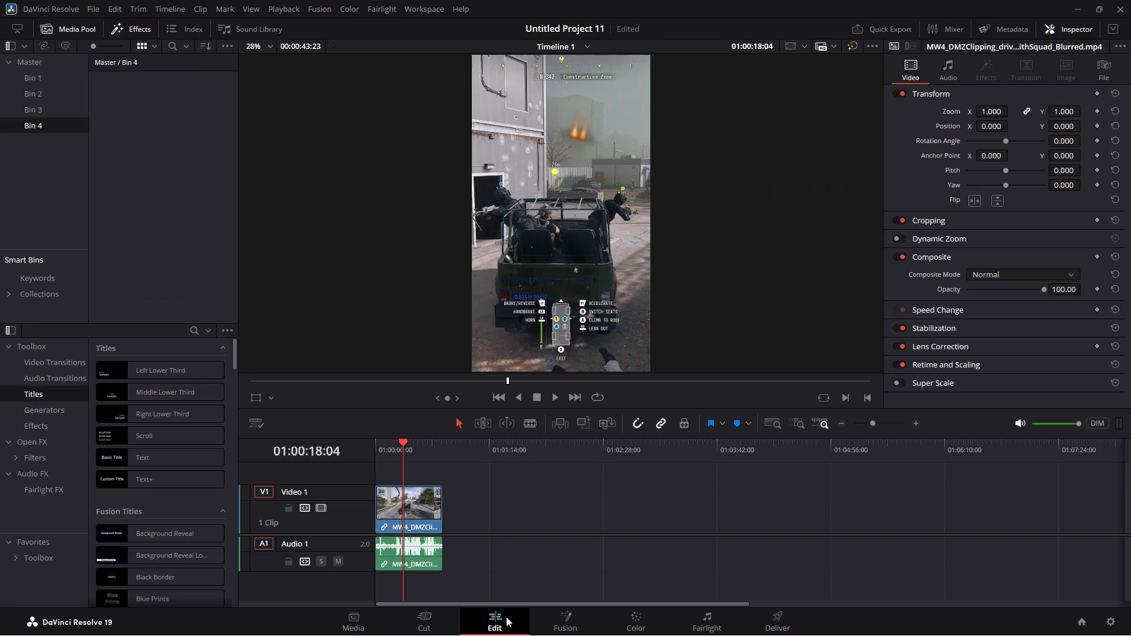
click(424, 495)
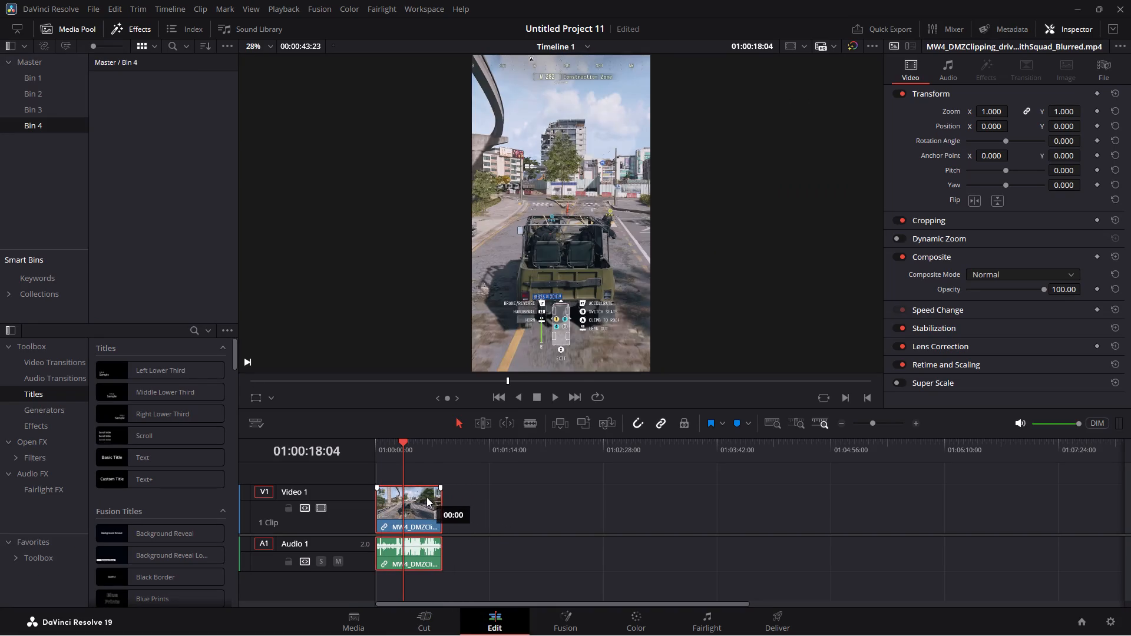
click(404, 435)
drag(406, 446, 368, 448)
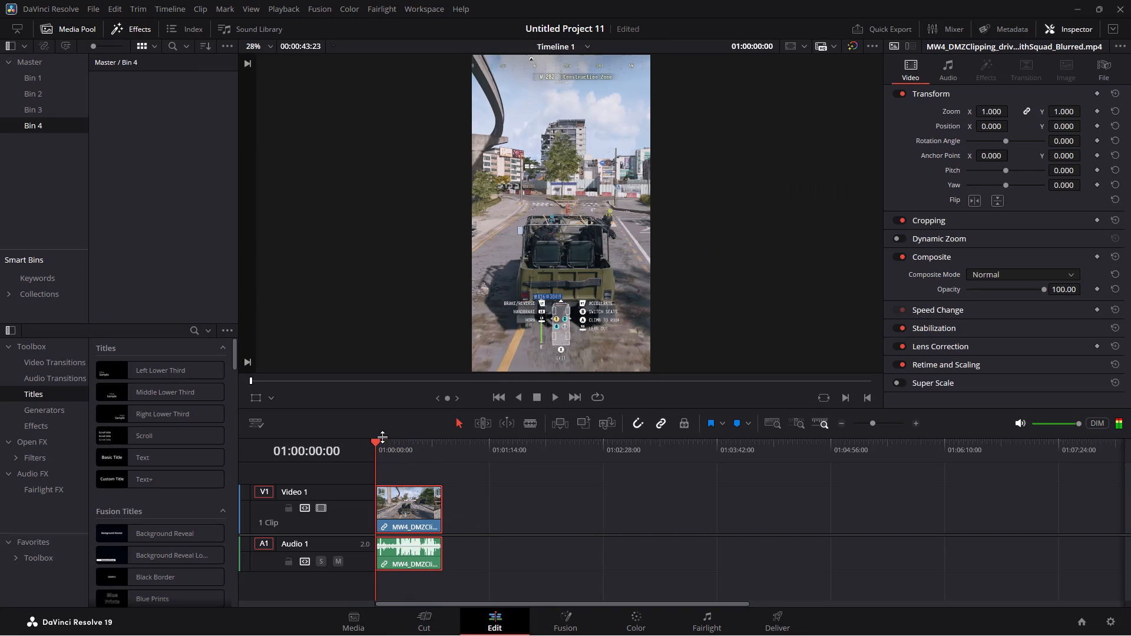
Apply the Box Blur effect from Open FX to the driving clip on Video 1.
scroll(110, 405, up, 4)
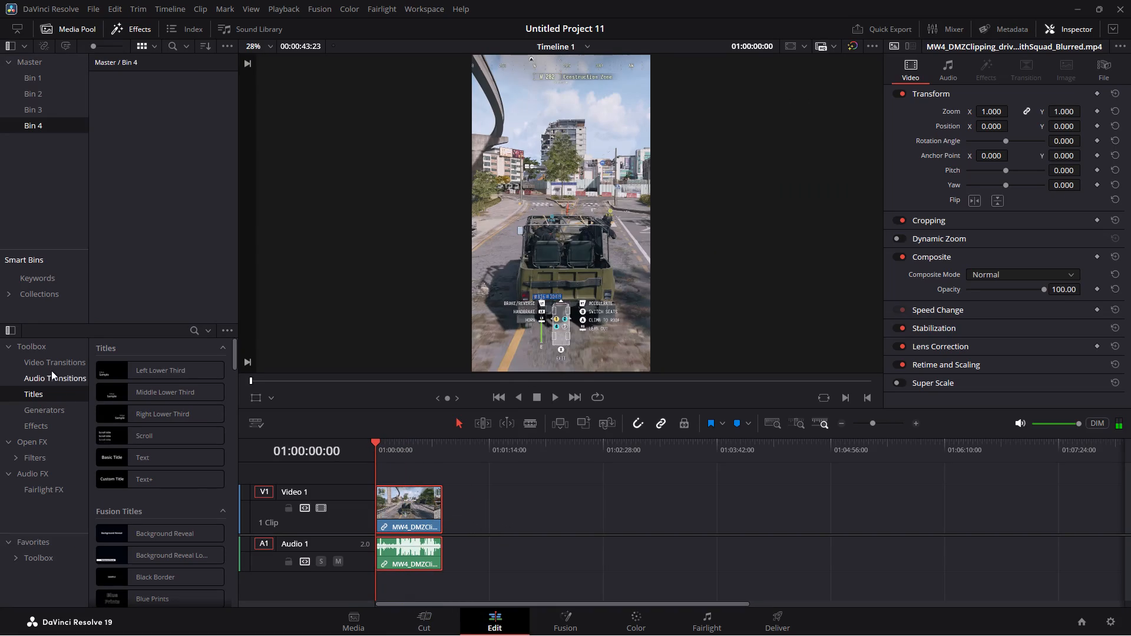
click(51, 368)
drag(47, 442, 57, 448)
drag(142, 370, 393, 478)
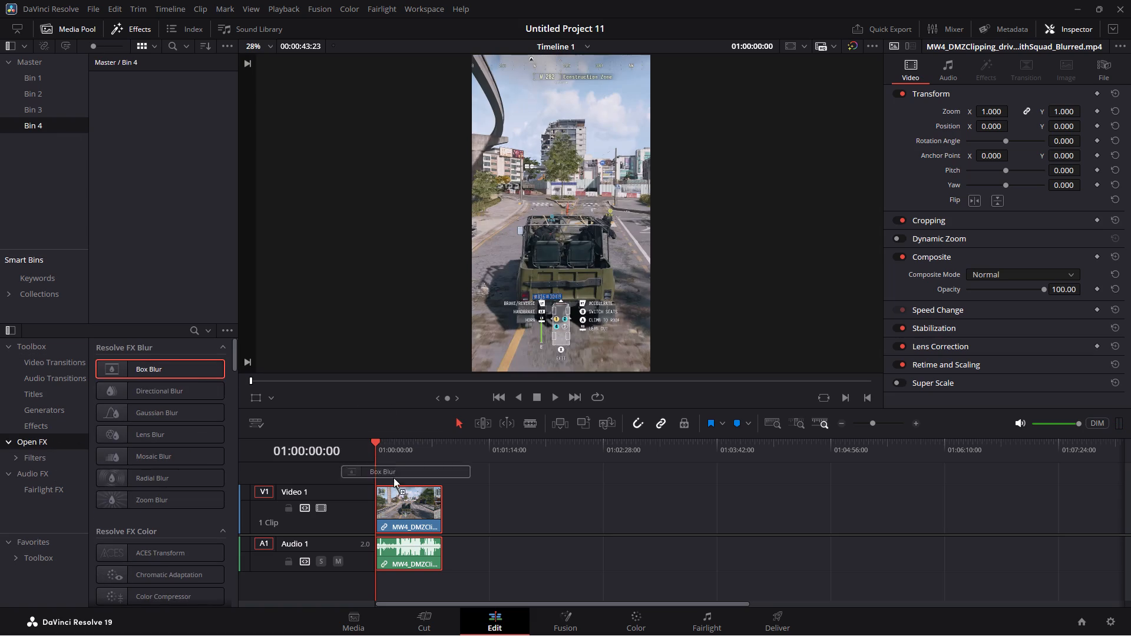
drag(393, 478, 404, 512)
Play about the first second of the timeline to check the blurred clip.
key(space)
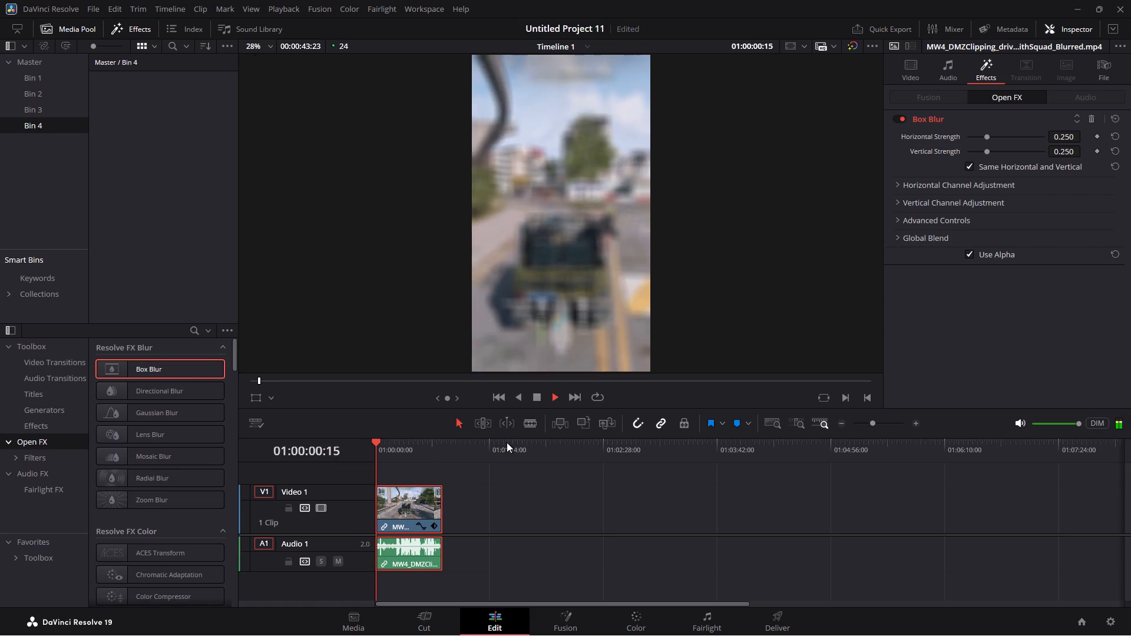
key(space)
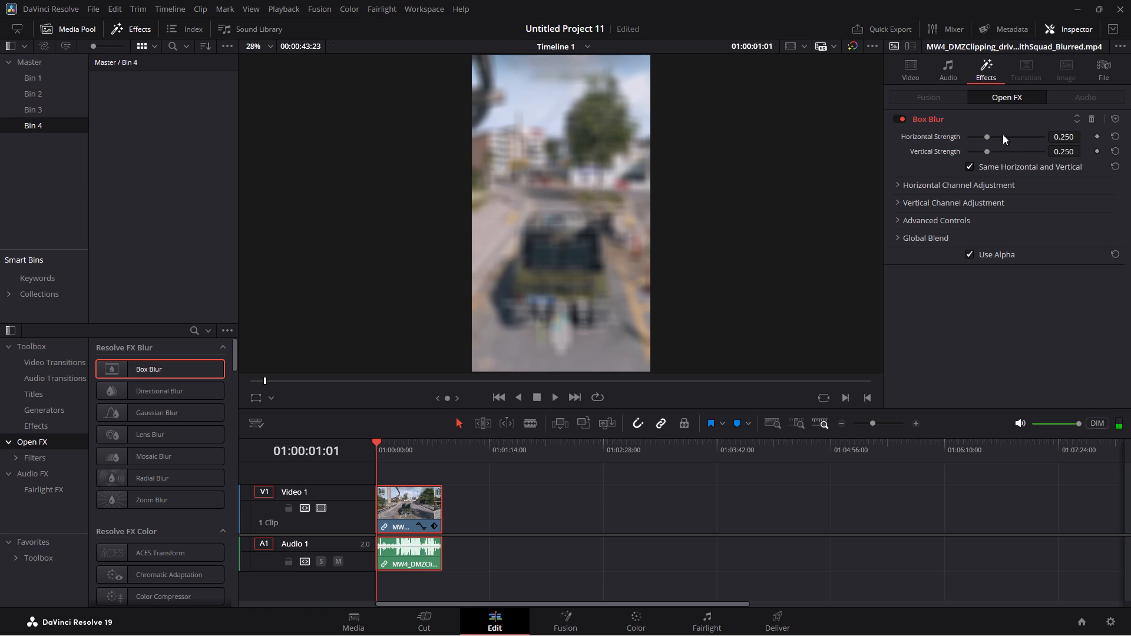
Increase the Box Blur's horizontal and vertical strength to 0.343.
drag(1070, 138, 1094, 136)
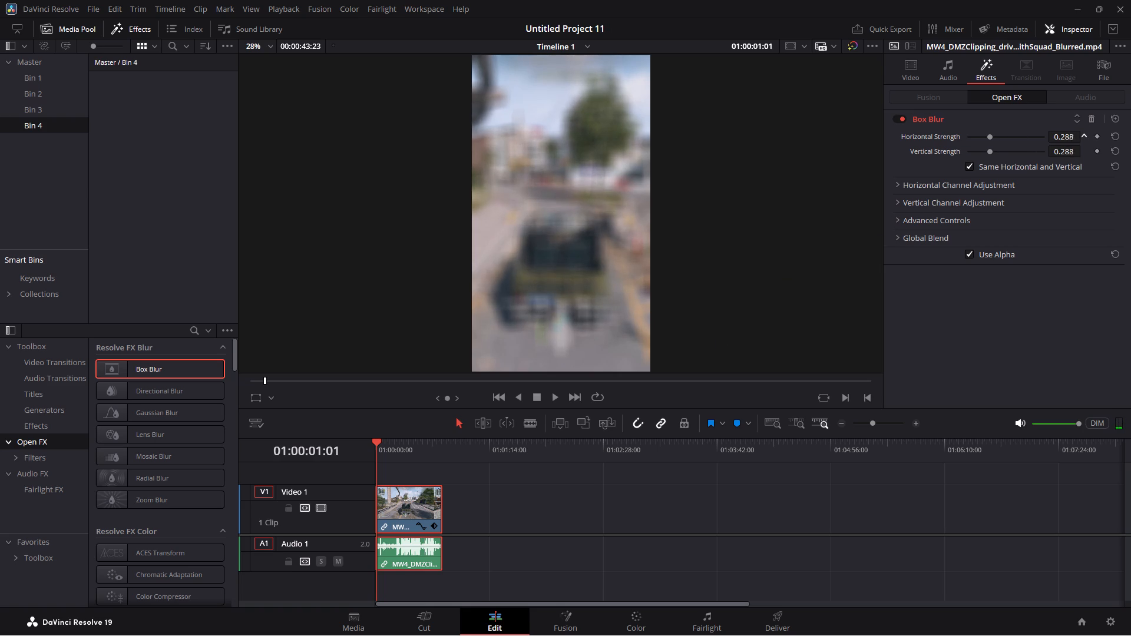
drag(1094, 136, 1096, 141)
drag(1061, 152, 1090, 151)
click(985, 351)
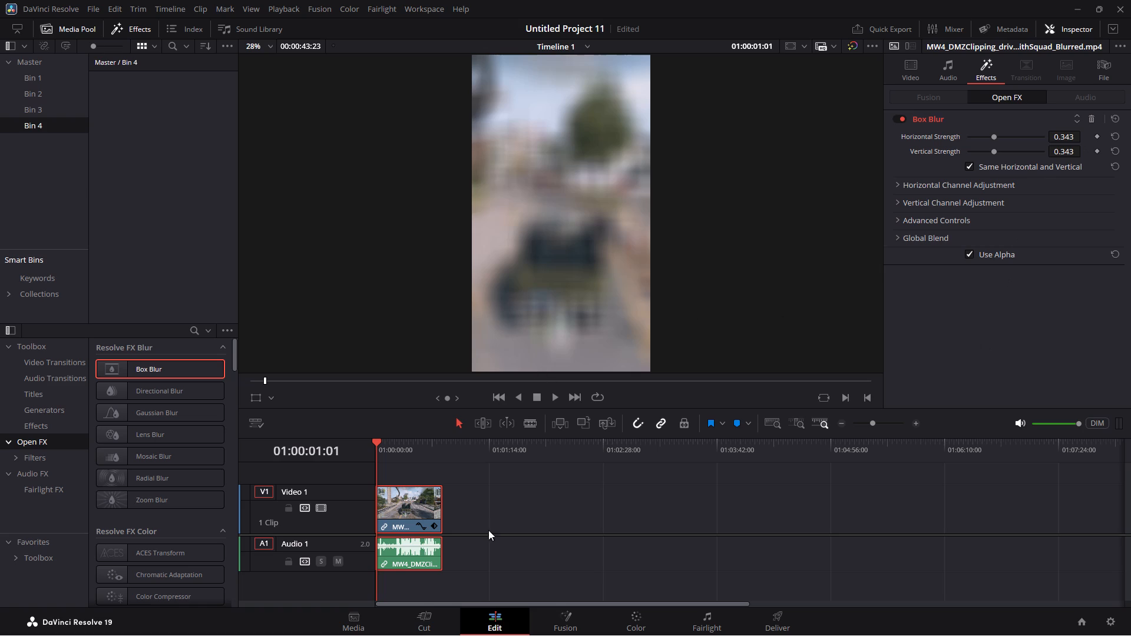
Return to the Cut page and show the Master bin's contents in the media pool.
click(428, 618)
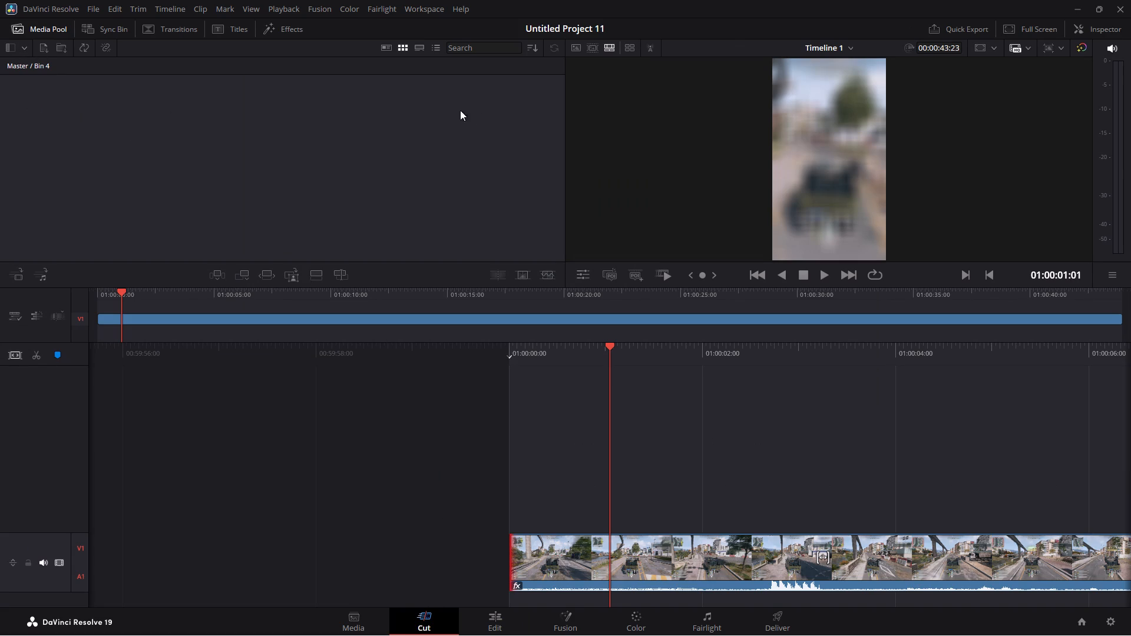
click(199, 117)
click(537, 46)
click(535, 48)
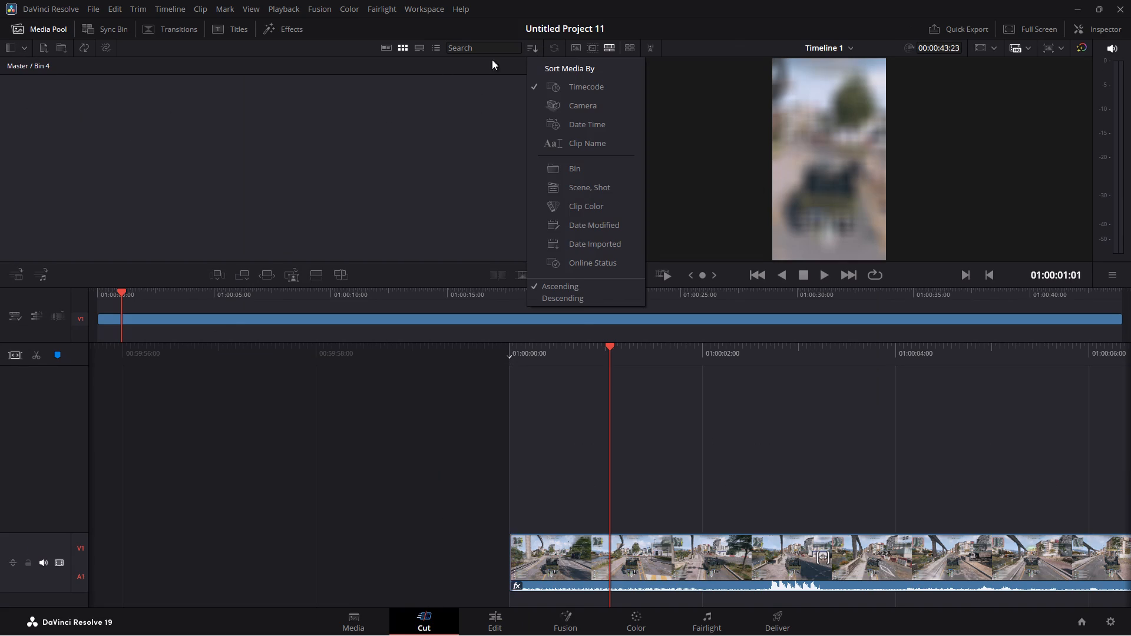
click(25, 51)
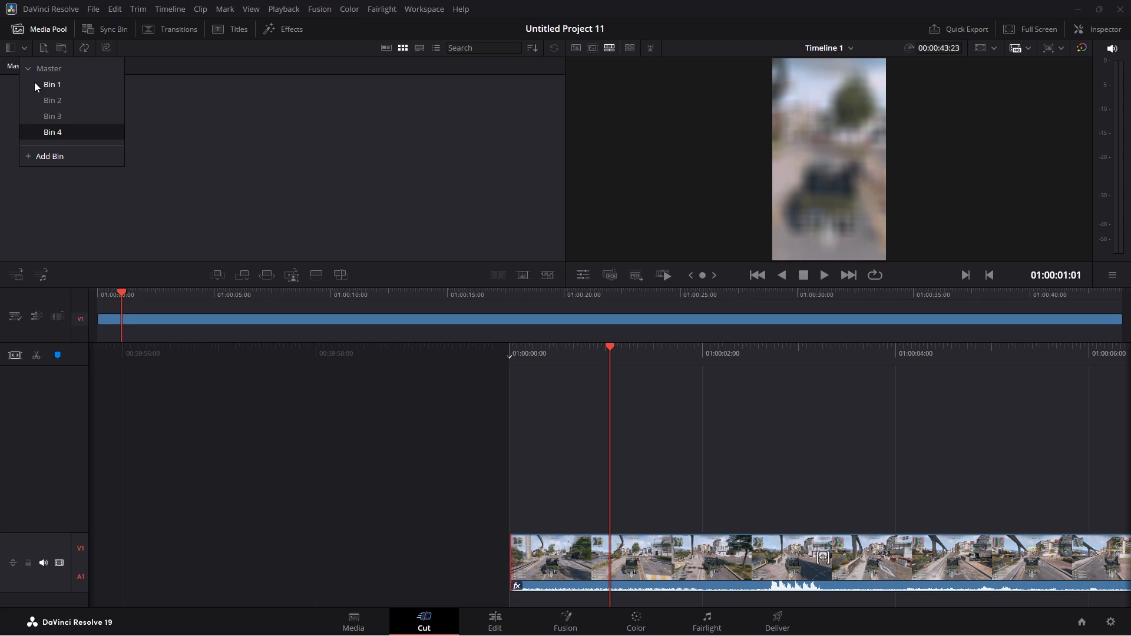
click(36, 66)
click(320, 174)
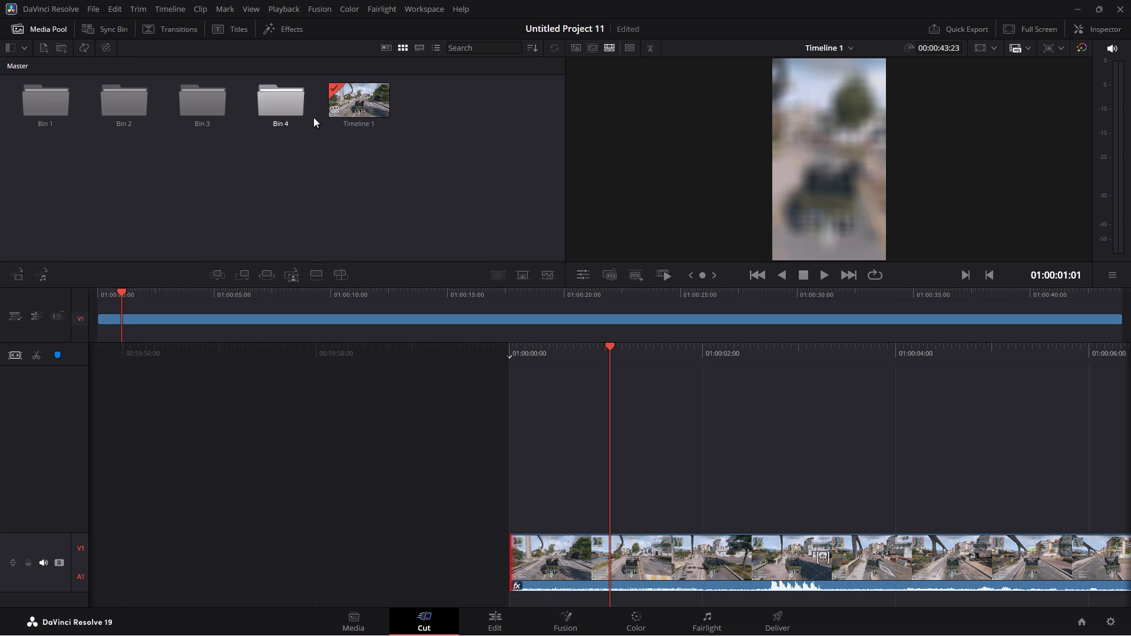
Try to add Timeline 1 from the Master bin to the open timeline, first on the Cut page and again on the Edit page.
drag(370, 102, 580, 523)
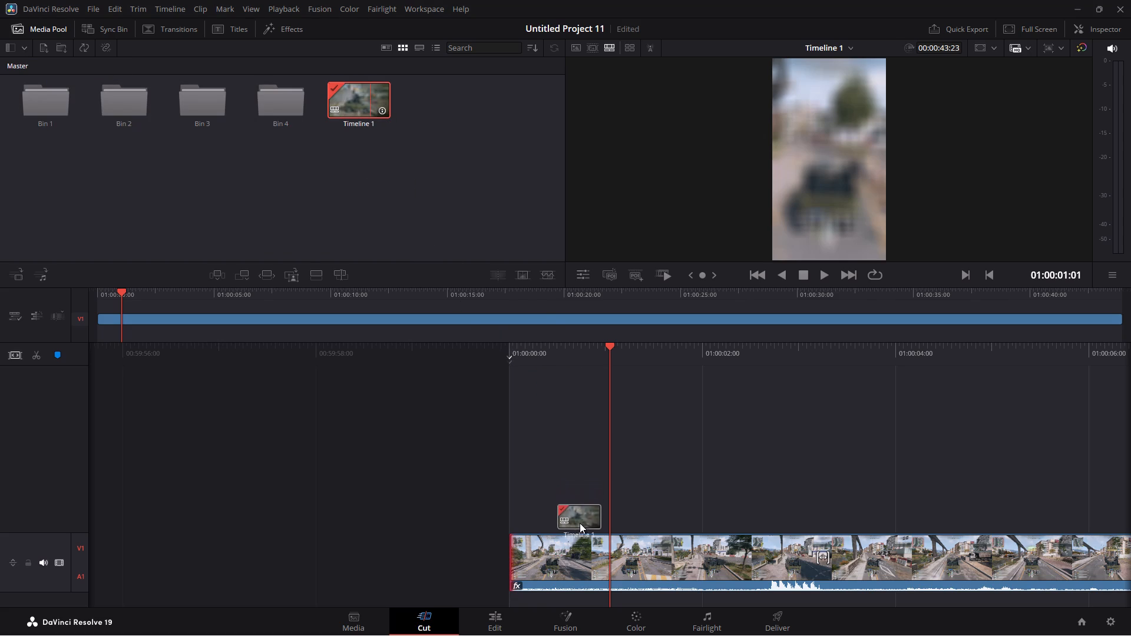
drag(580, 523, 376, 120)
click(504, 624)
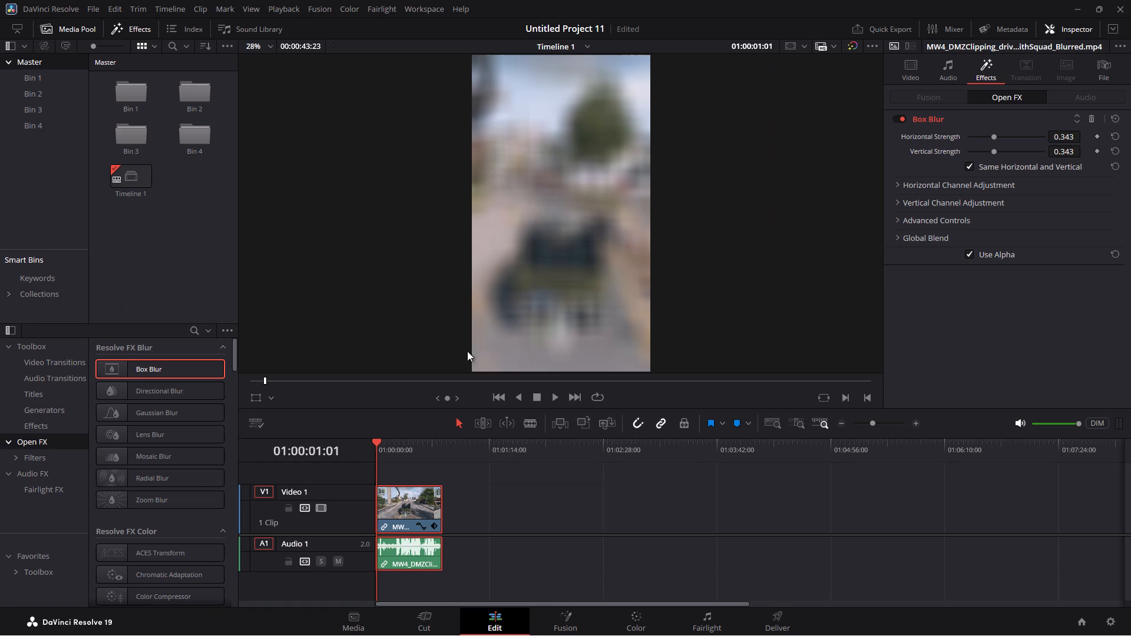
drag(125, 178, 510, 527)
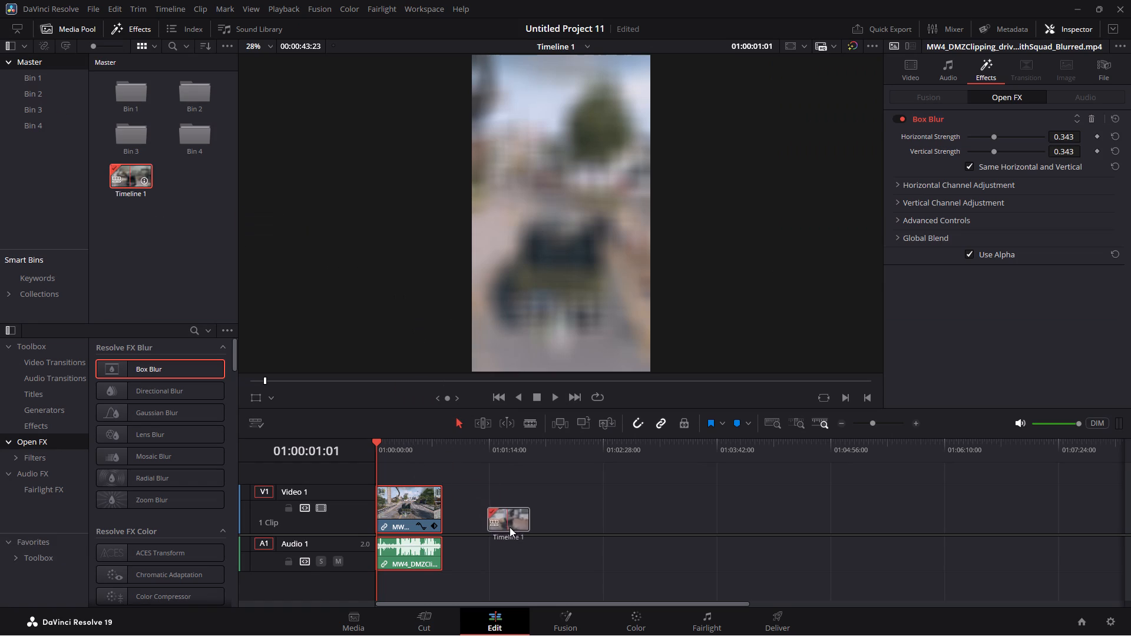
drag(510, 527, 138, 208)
Add the driving clip from Bin 1 to a new video track above the blurred clip, aligned with the timeline start.
double_click(131, 105)
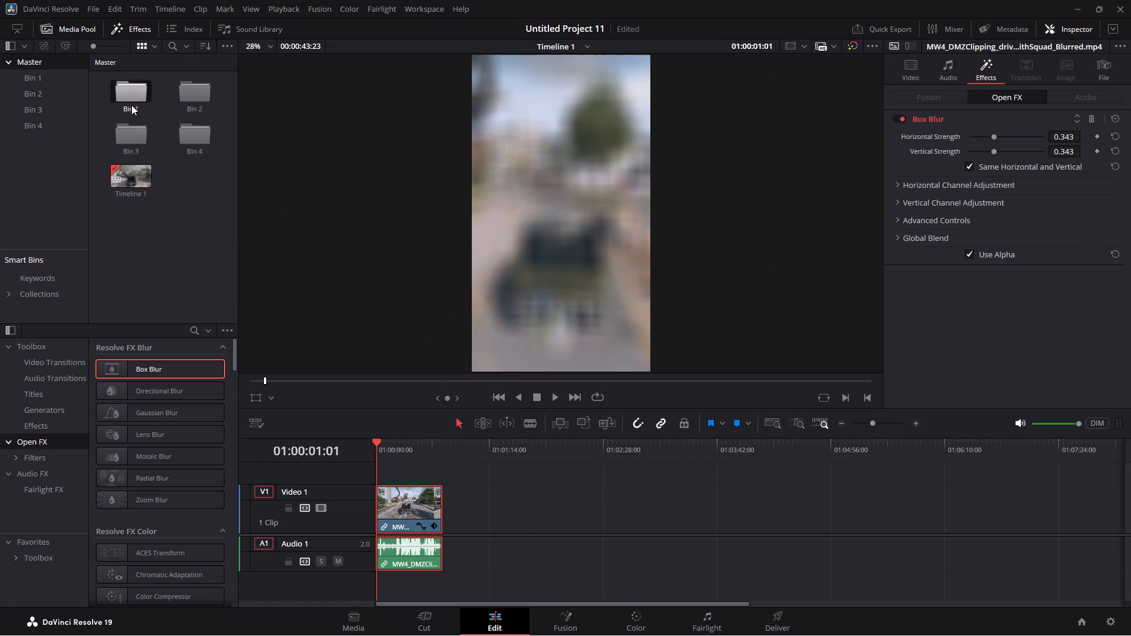
drag(131, 94, 350, 395)
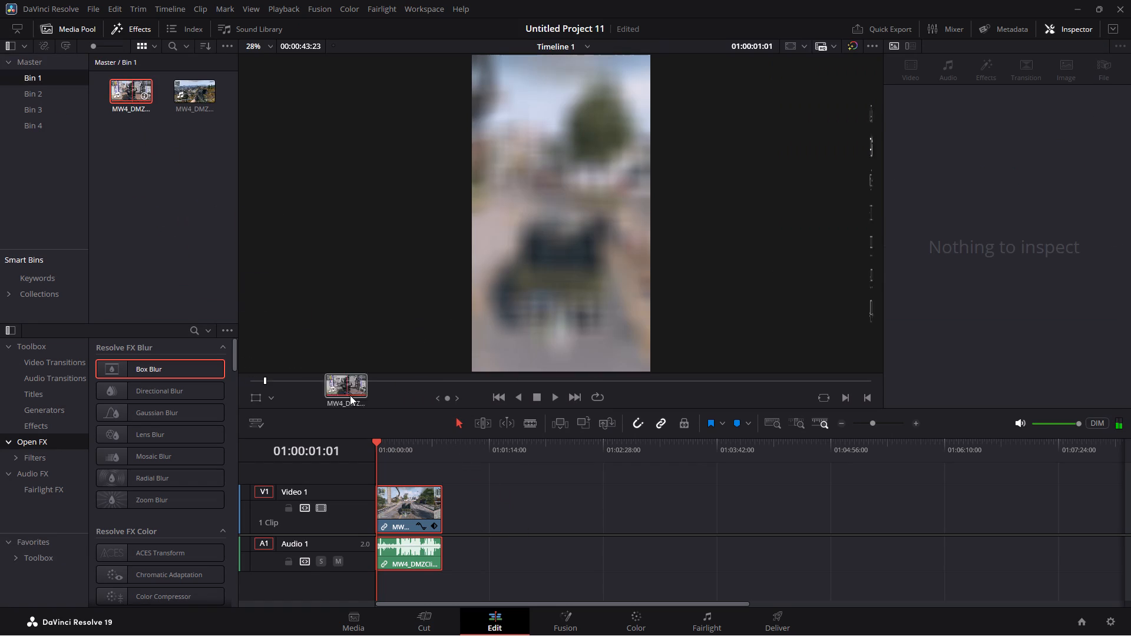
drag(350, 395, 418, 470)
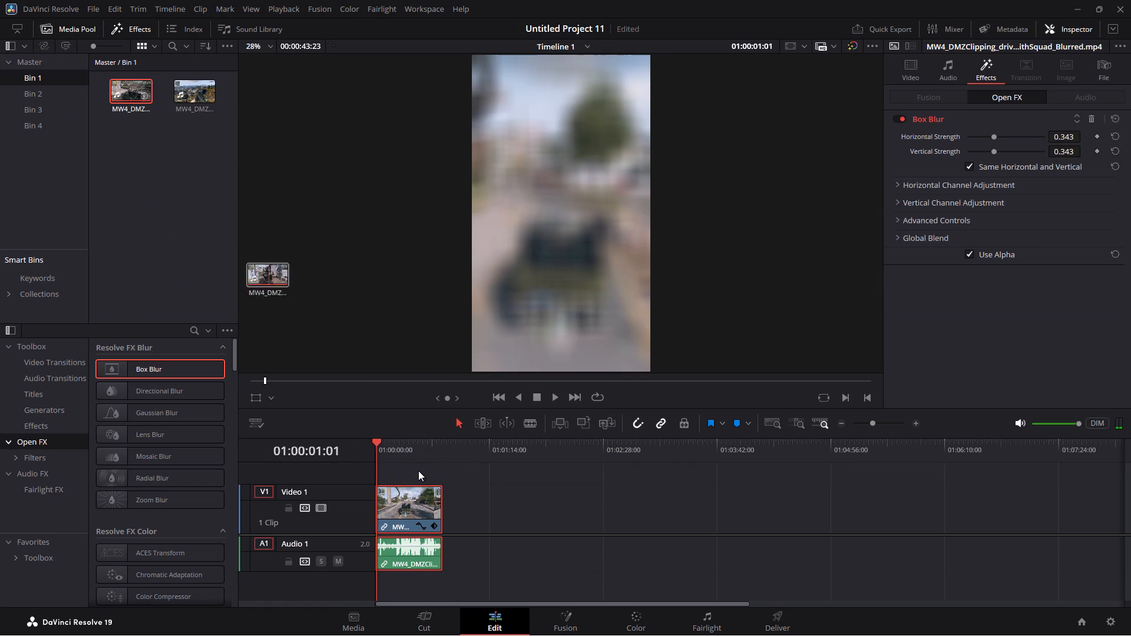
drag(120, 98, 436, 478)
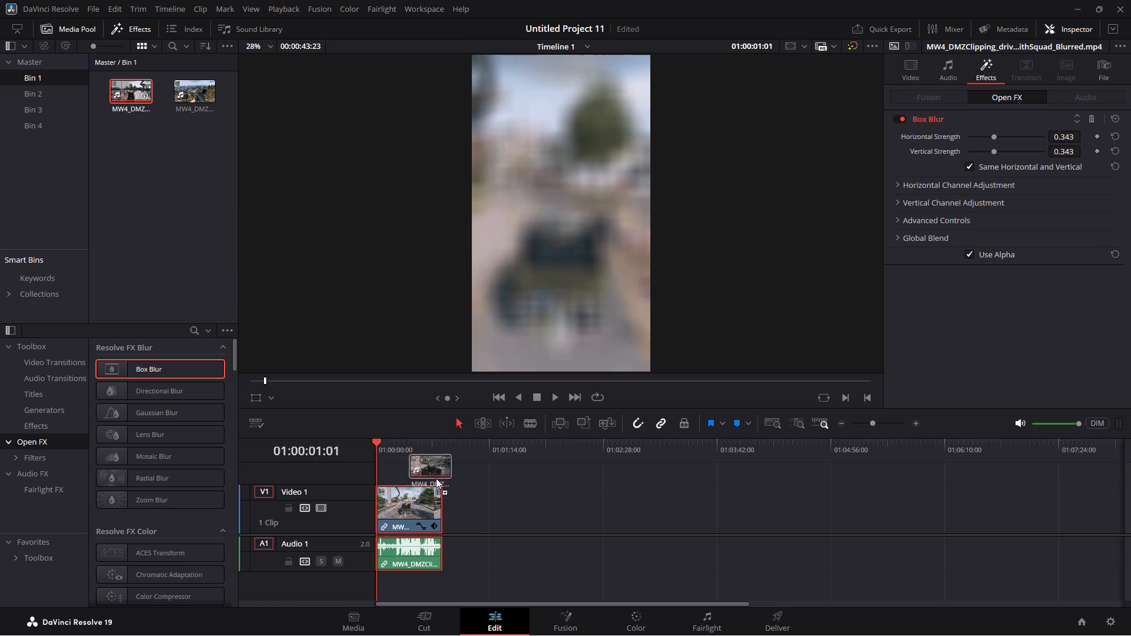
drag(436, 478, 485, 485)
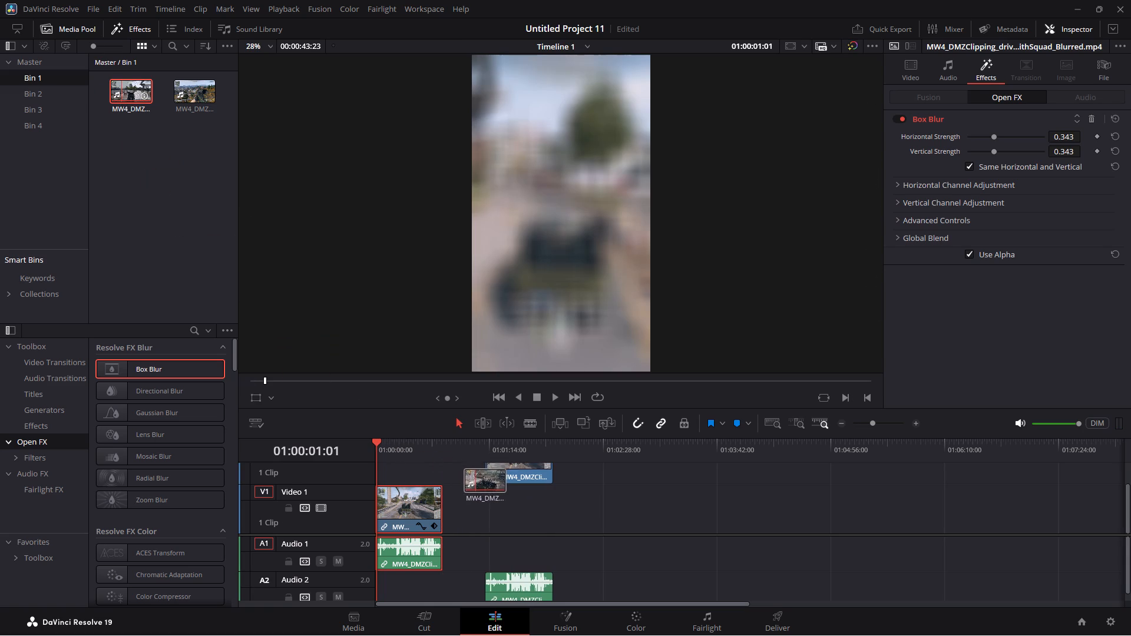
drag(485, 485, 485, 486)
drag(513, 466, 432, 463)
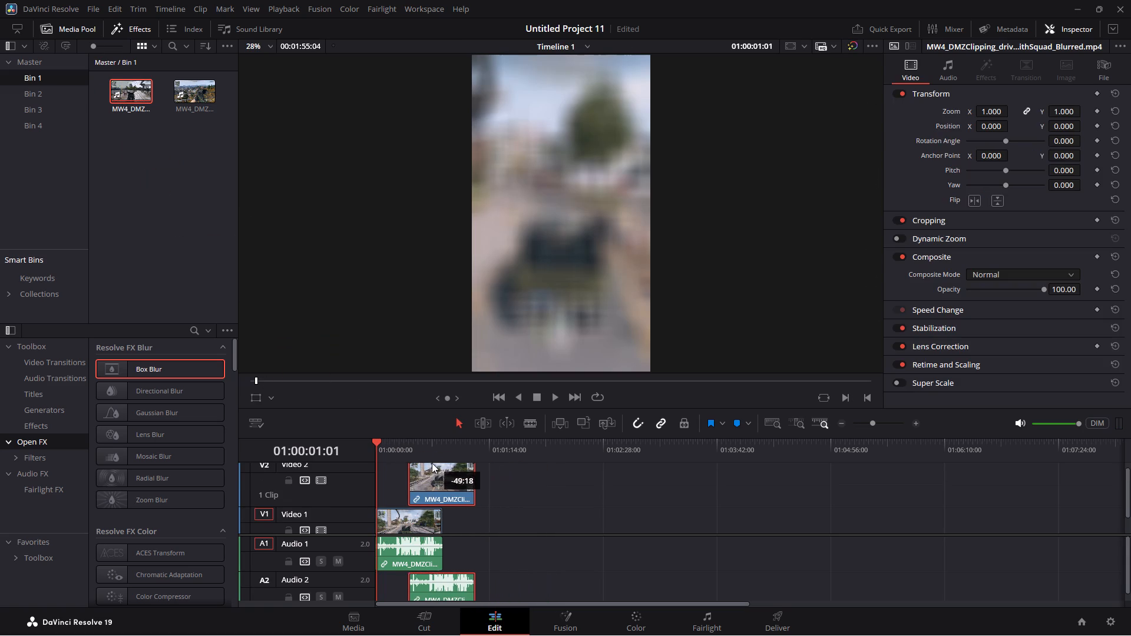
drag(432, 463, 398, 466)
Reduce the Video 2 clip's zoom to 0.630 on both axes.
click(540, 303)
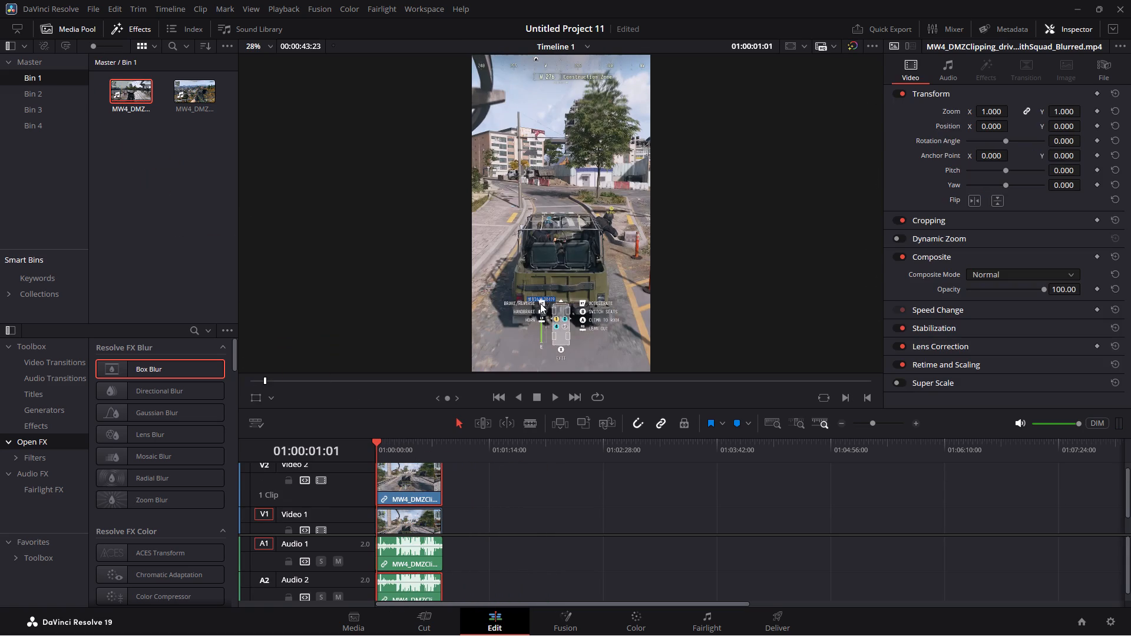
click(421, 483)
drag(1060, 112, 1040, 121)
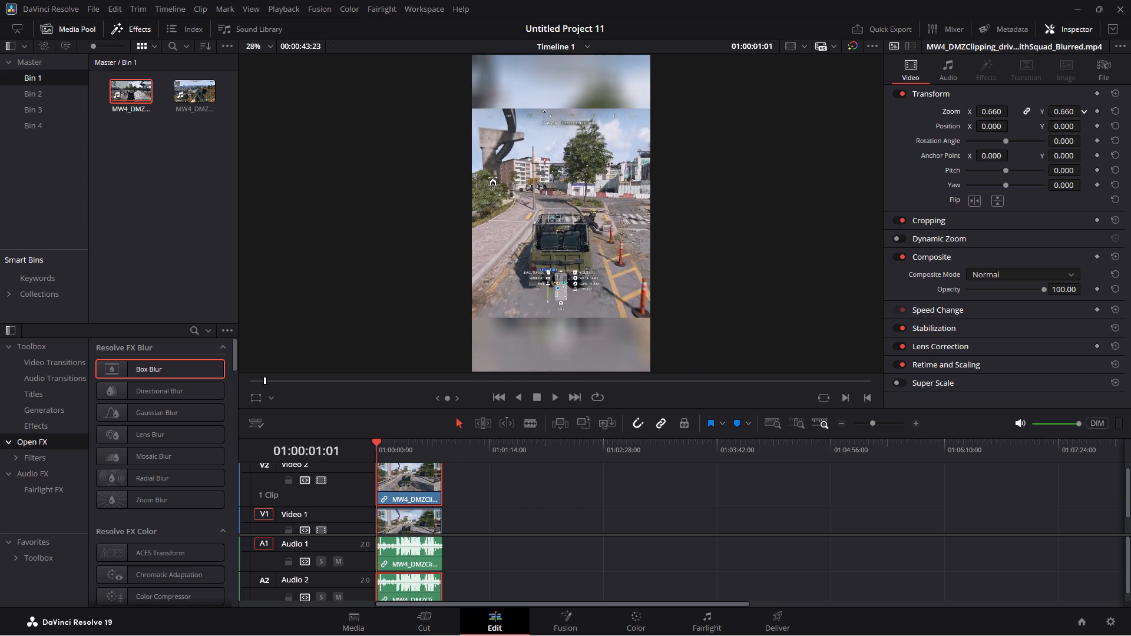
drag(1040, 121, 1039, 121)
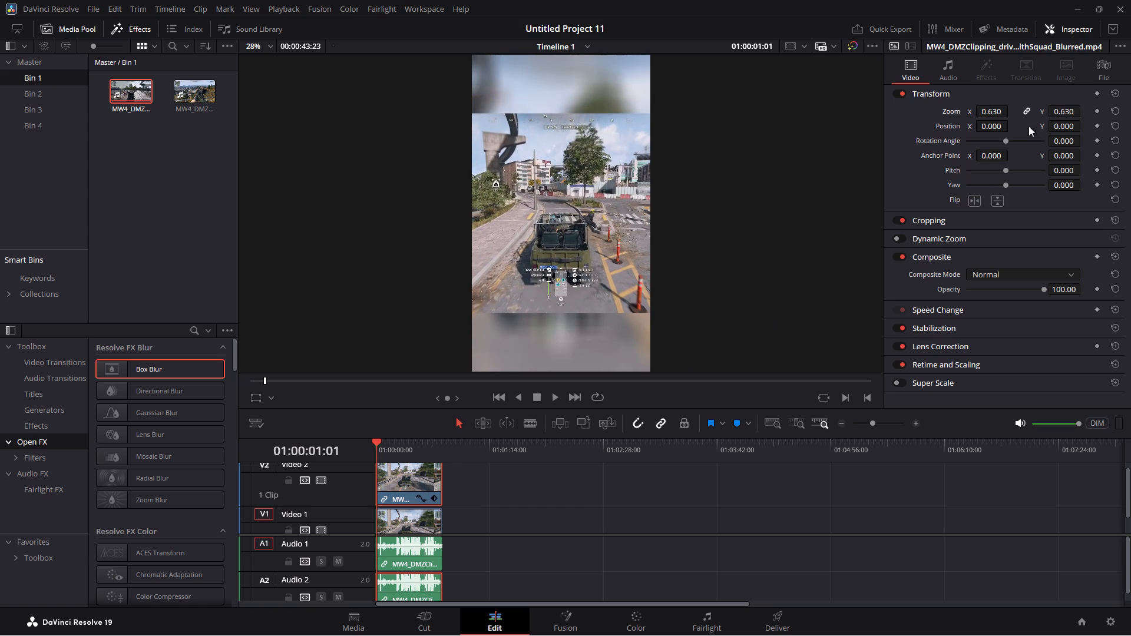
Play about a second of the timeline to check the scaled clip over the blurred background.
key(space)
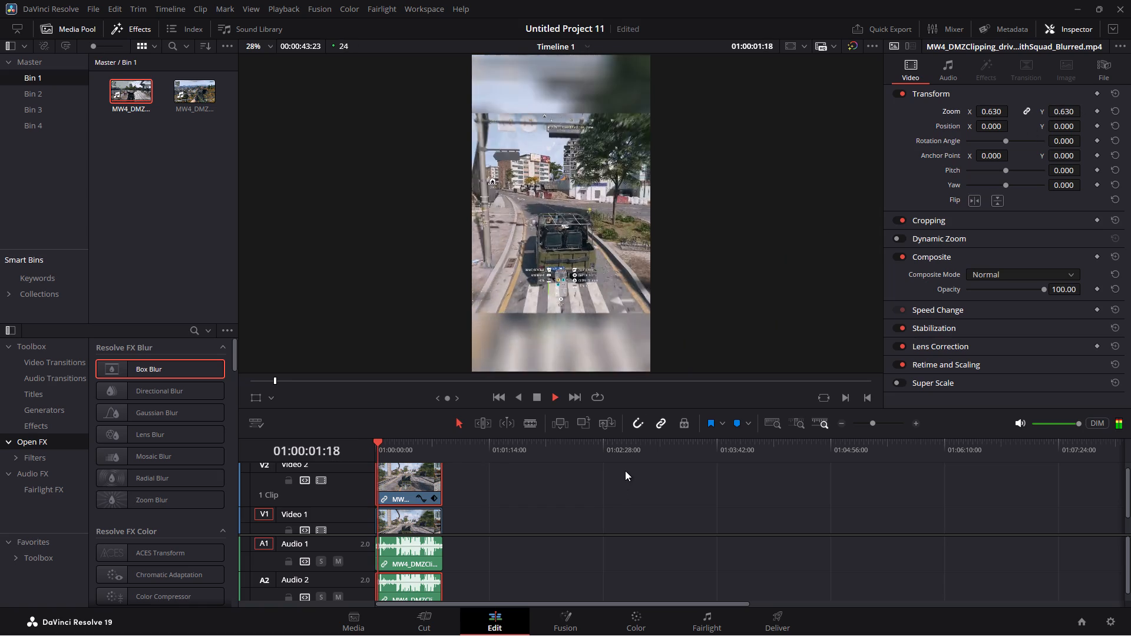
key(space)
Turn off the volume of the blurred clip on Video 1 and return to its video settings.
click(402, 526)
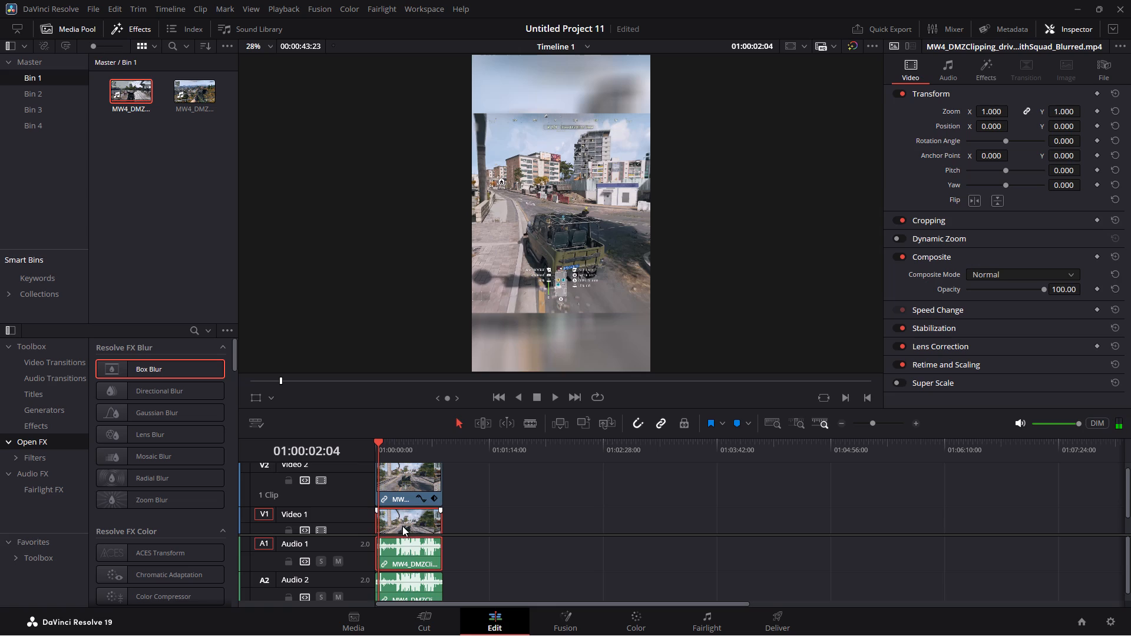
click(951, 67)
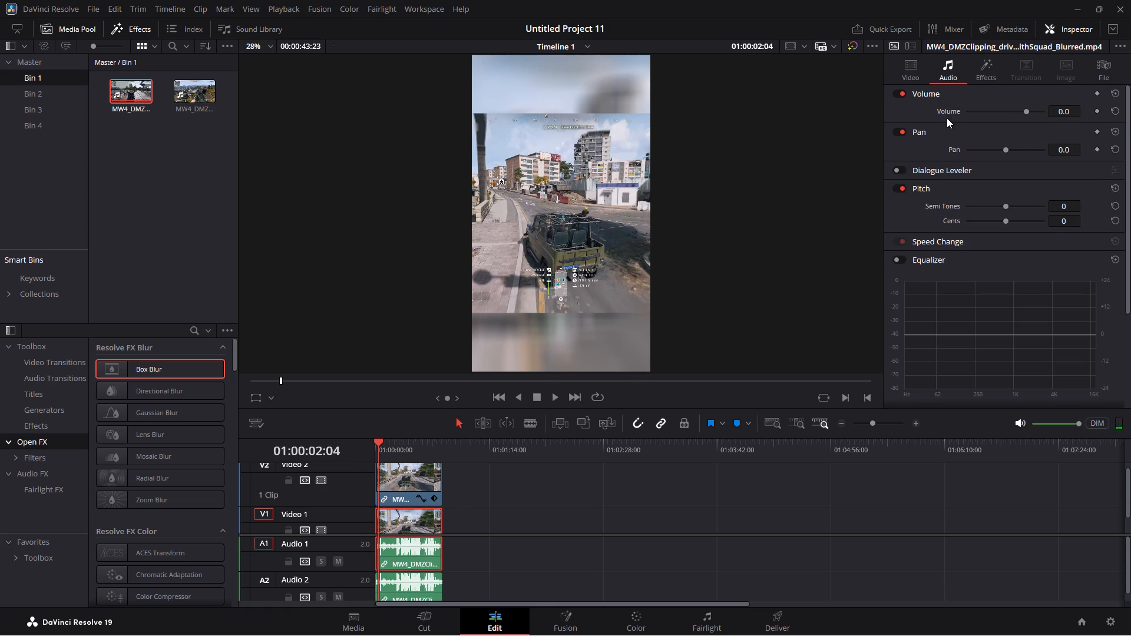
click(908, 93)
click(906, 93)
click(915, 72)
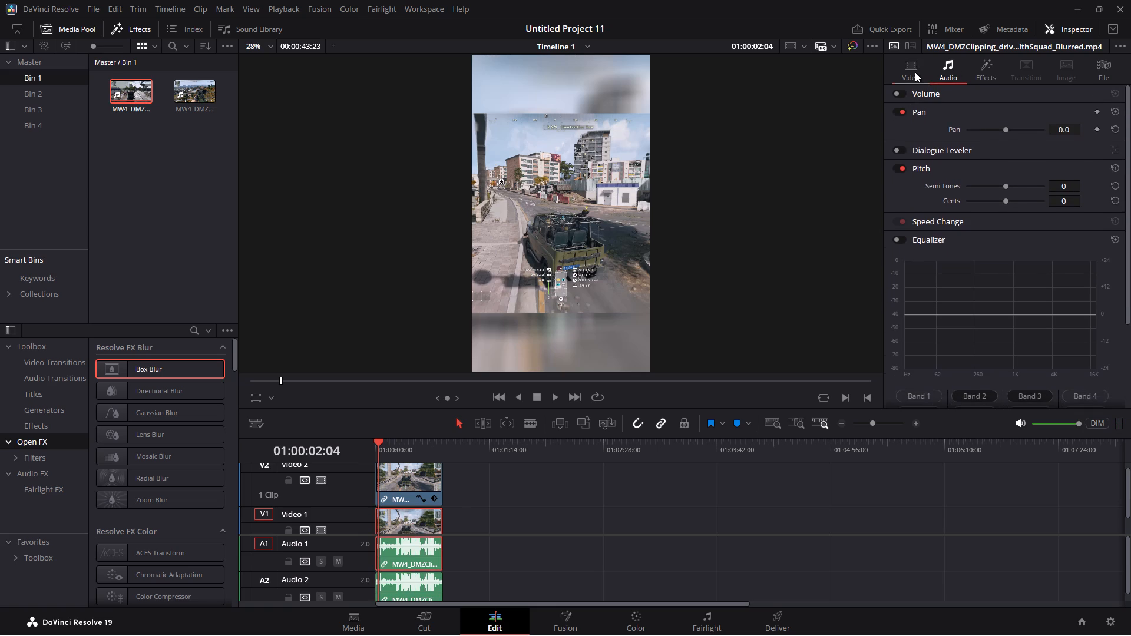
Move the playhead back to the start of the timeline at 01:00:00:00.
drag(381, 439, 370, 442)
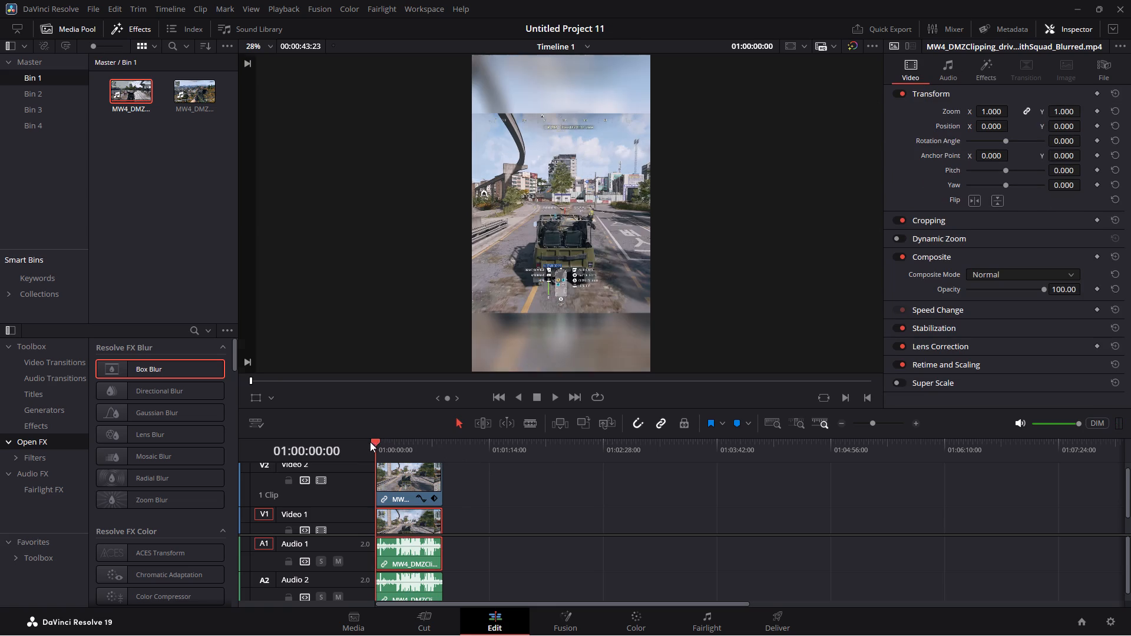
drag(370, 442, 361, 443)
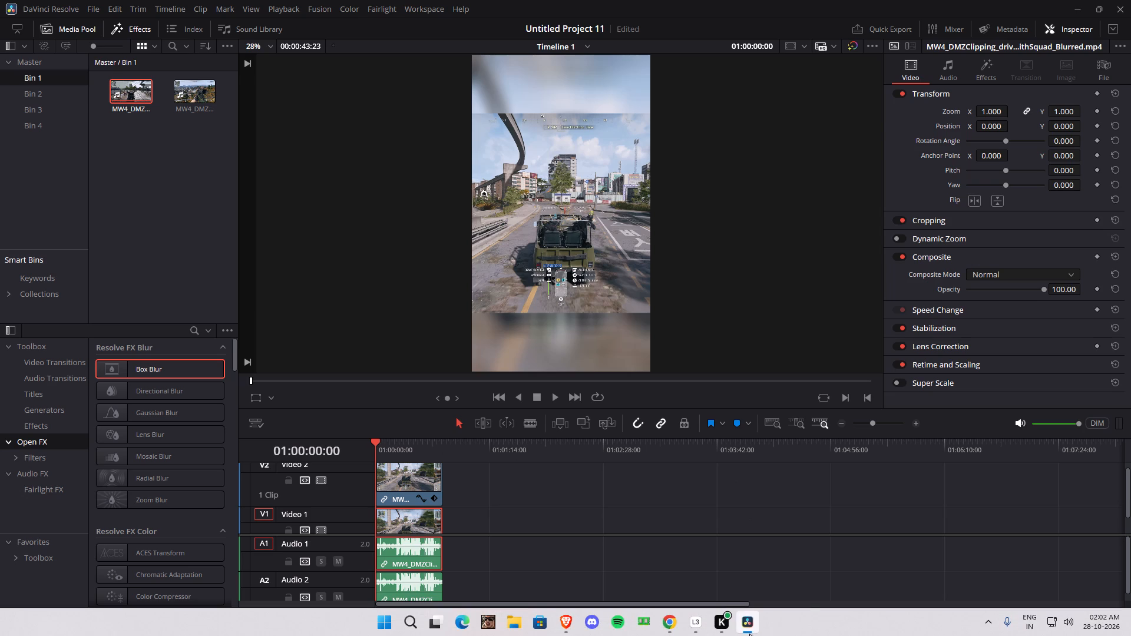
click(667, 627)
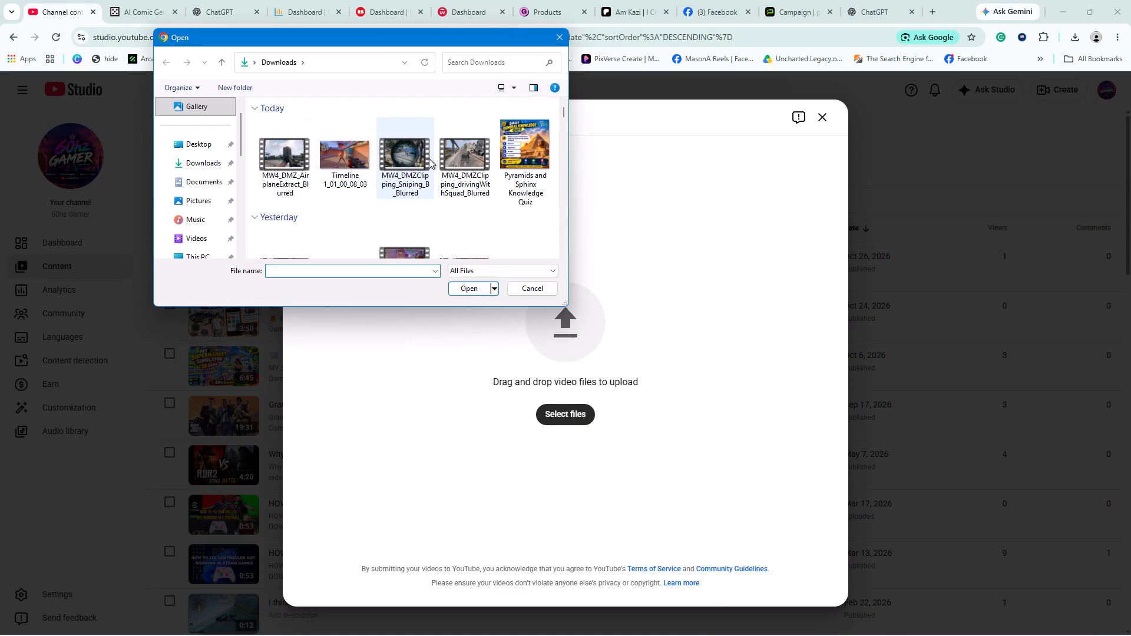
scroll(429, 158, down, 1)
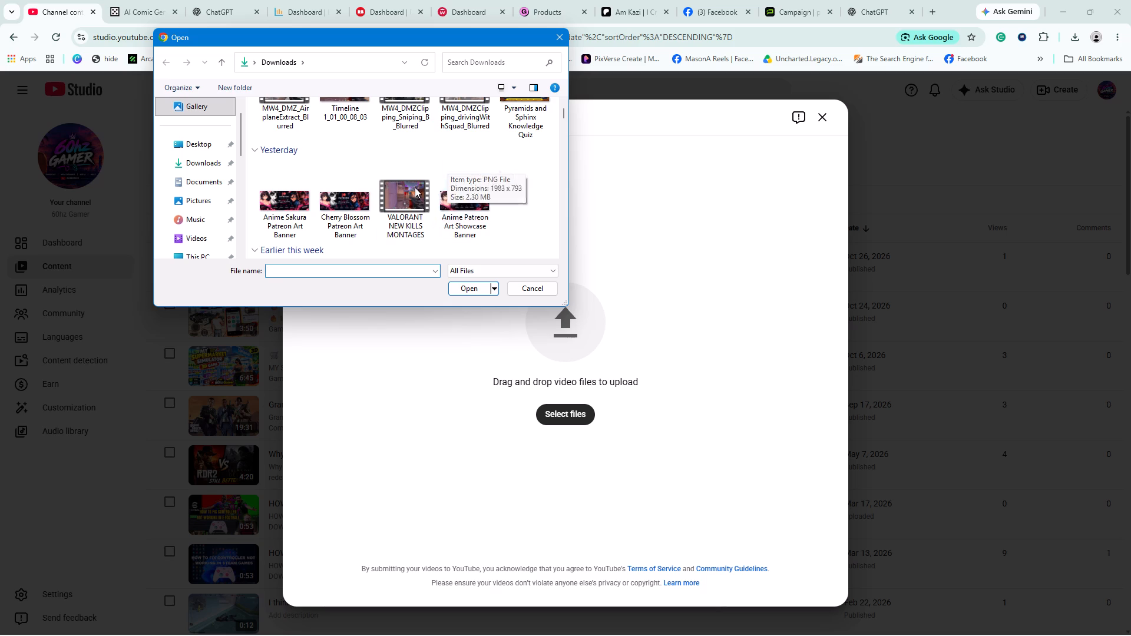
click(402, 188)
click(459, 288)
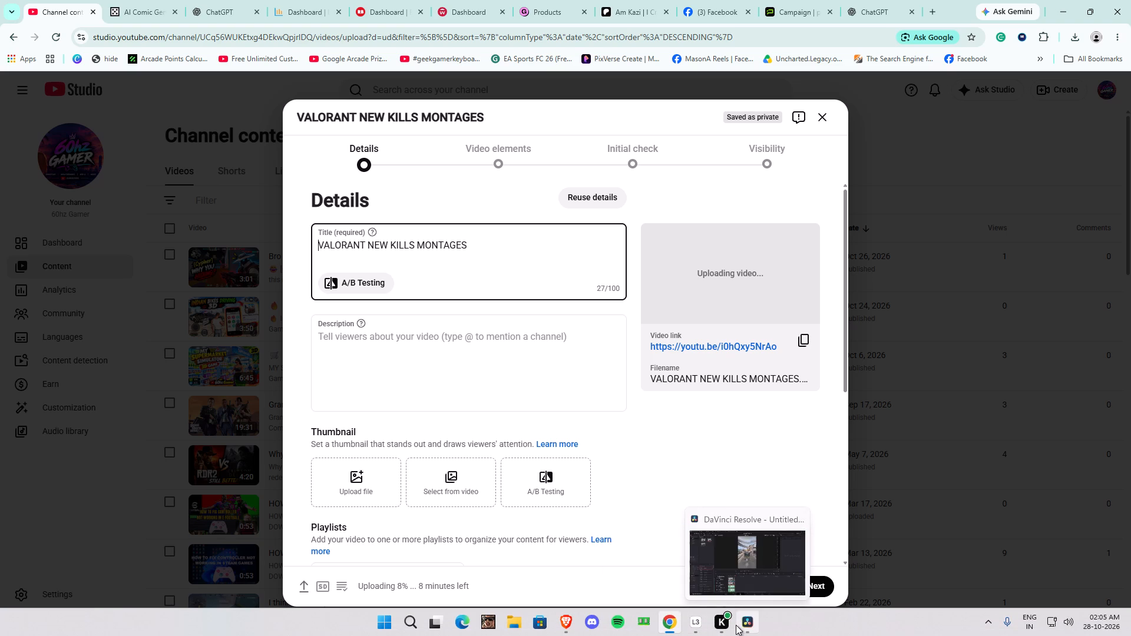
Switch to DaVinci Resolve and play Timeline 1 from its start to review the driving clip composition.
click(736, 625)
key(space)
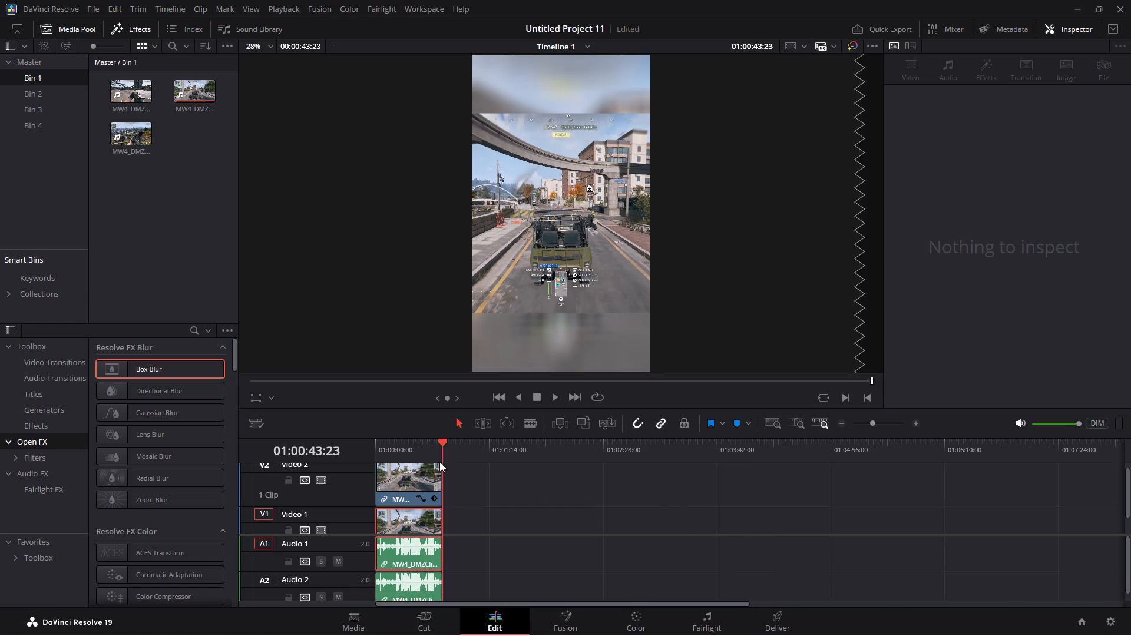
drag(415, 440, 361, 439)
key(space)
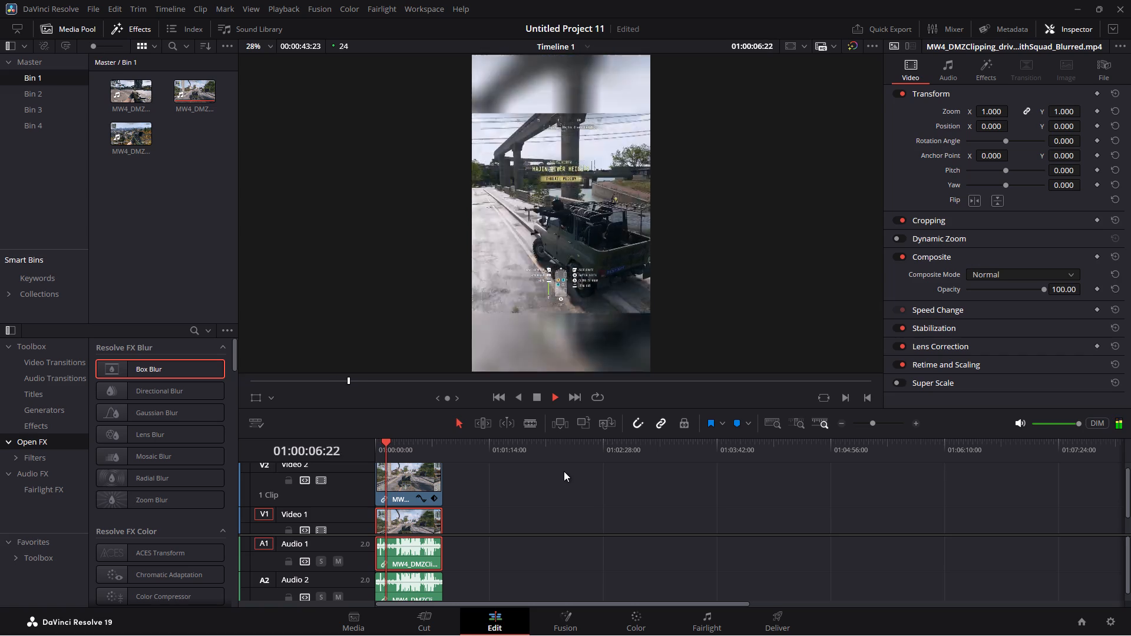
key(space)
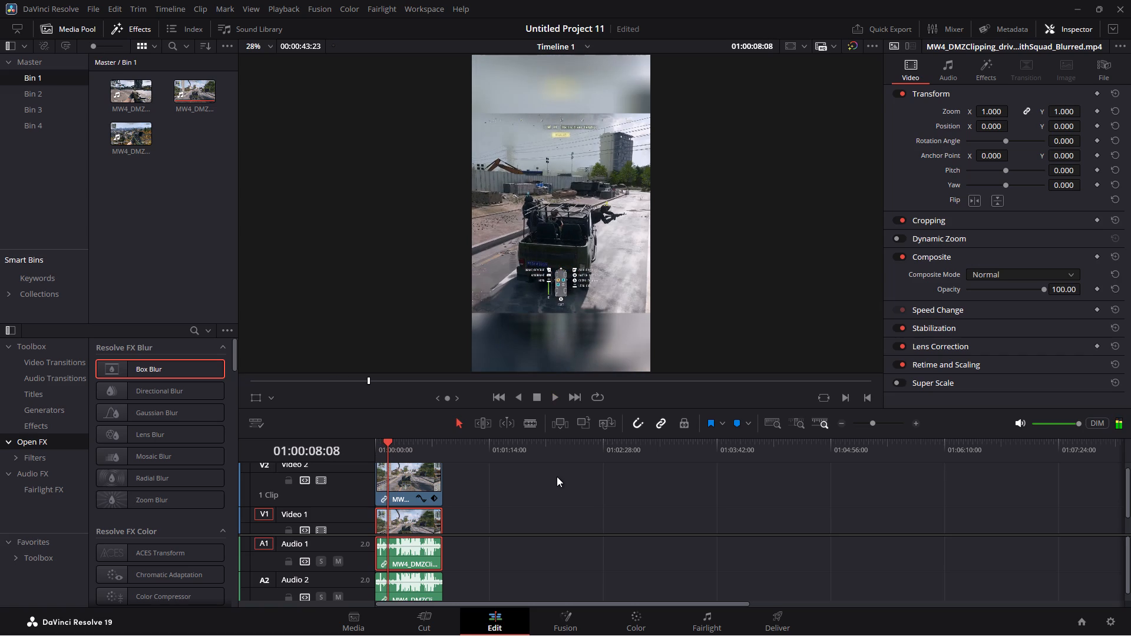
key(space)
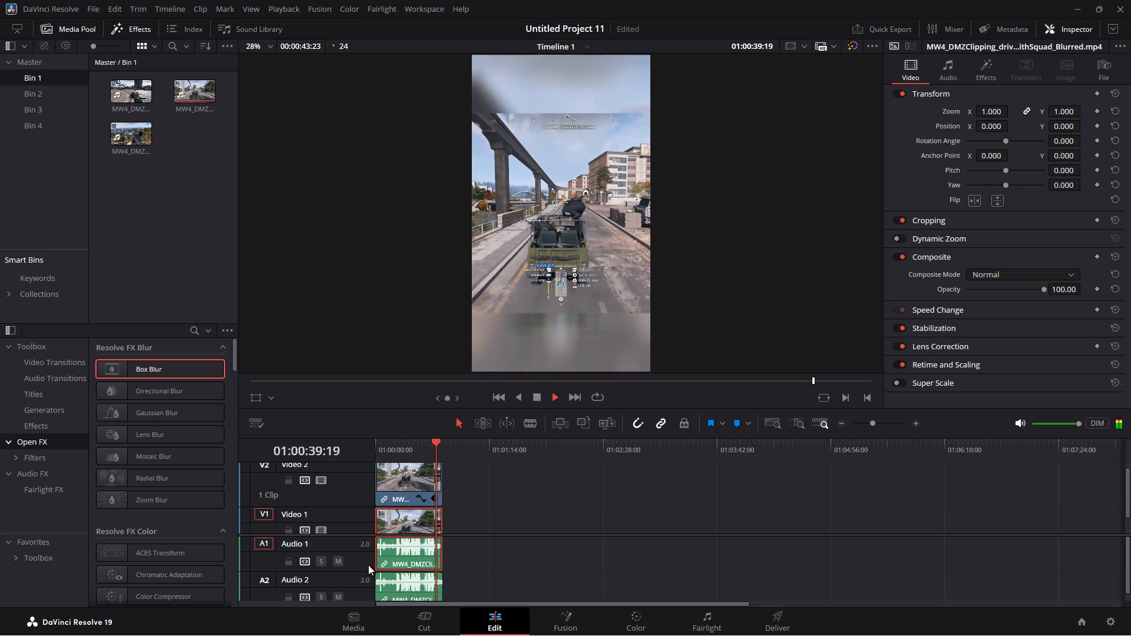
key(space)
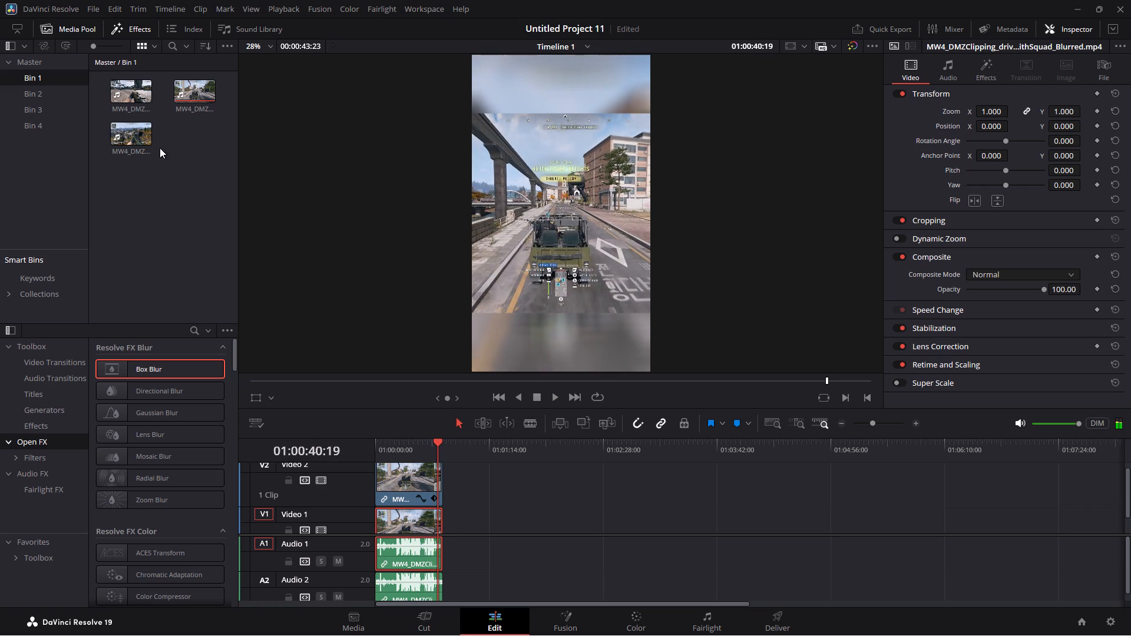
Place MW4_DMZClipping_Sniping_B_Blurred on Video 1 directly after the driving clip.
drag(136, 130, 190, 164)
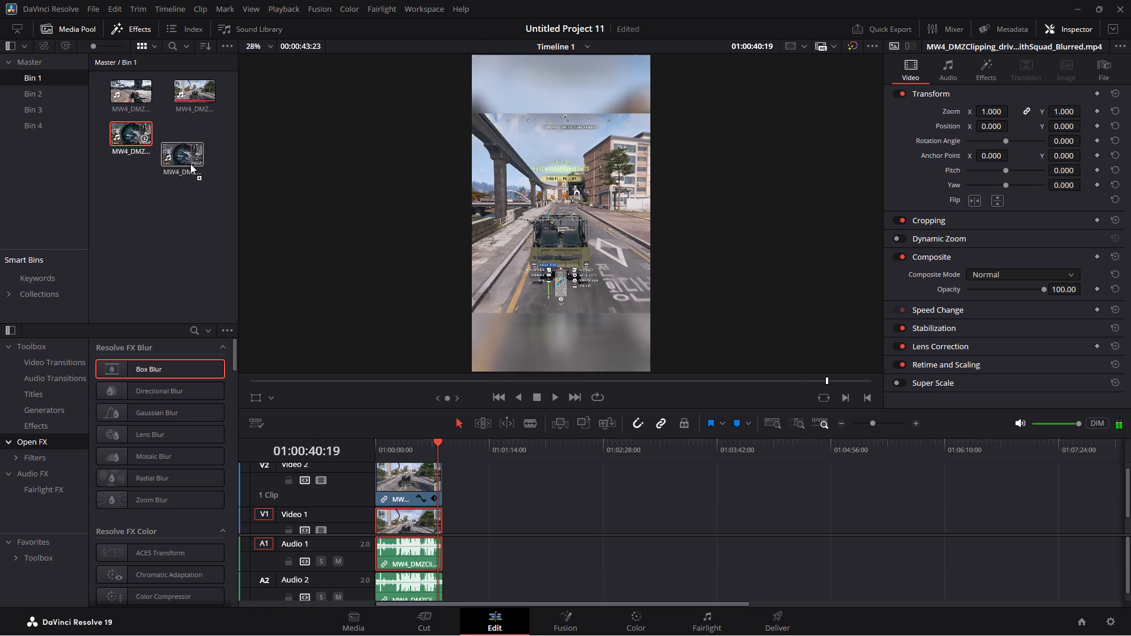
drag(190, 164, 483, 526)
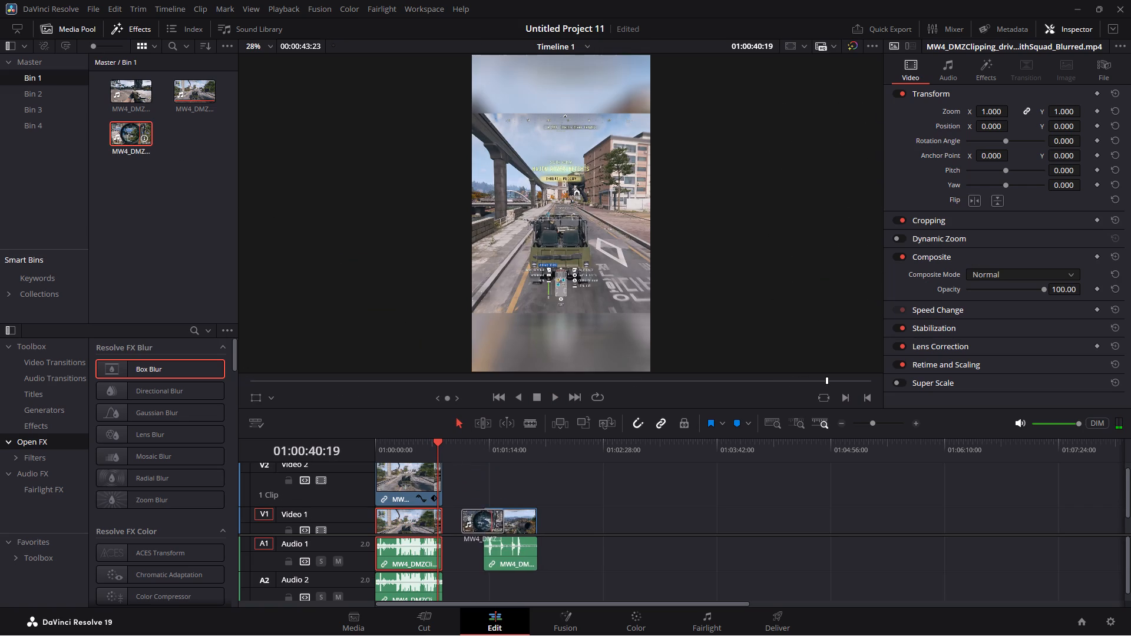
drag(483, 526, 446, 532)
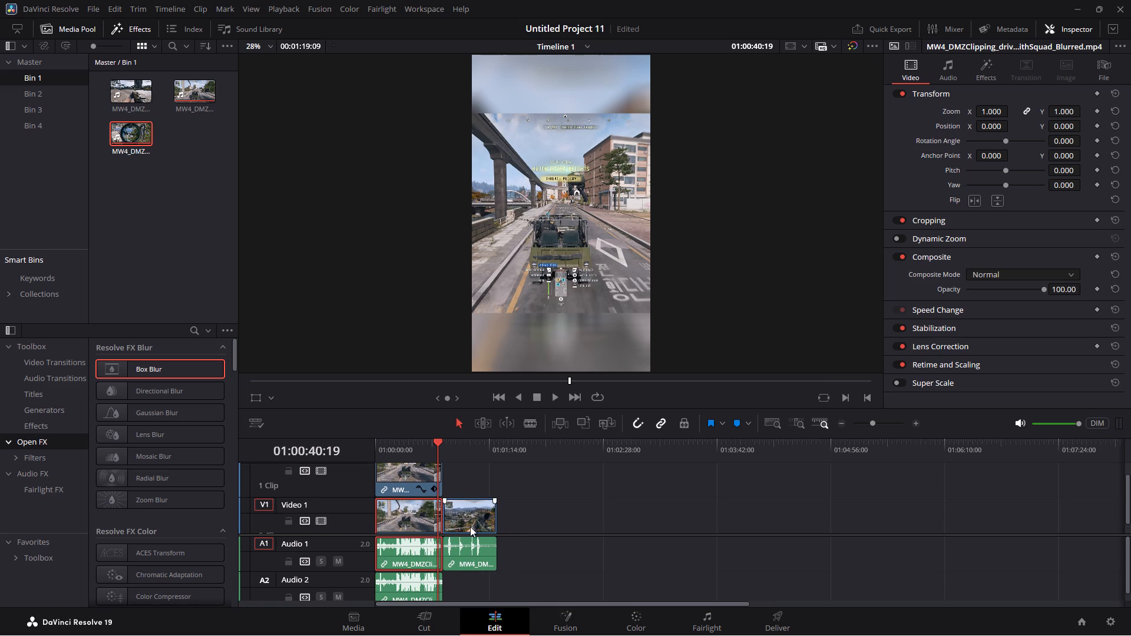
Turn off the volume of the sniping clip on Video 1.
click(471, 524)
click(948, 70)
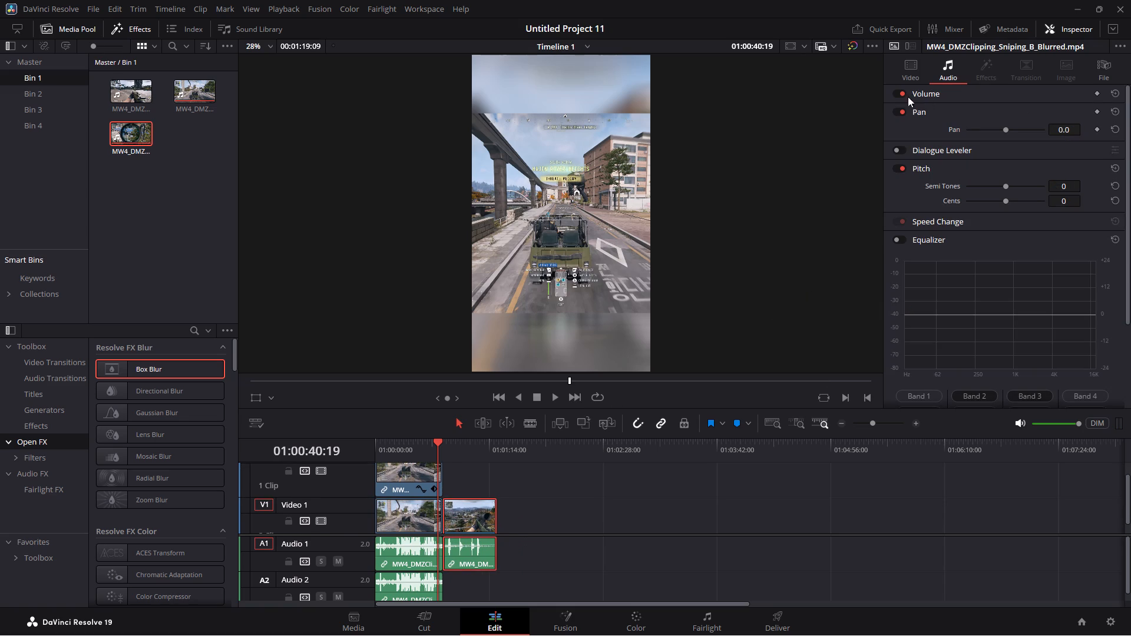
click(901, 95)
Apply the Box Blur effect to the sniping clip on Video 1.
drag(137, 367, 471, 513)
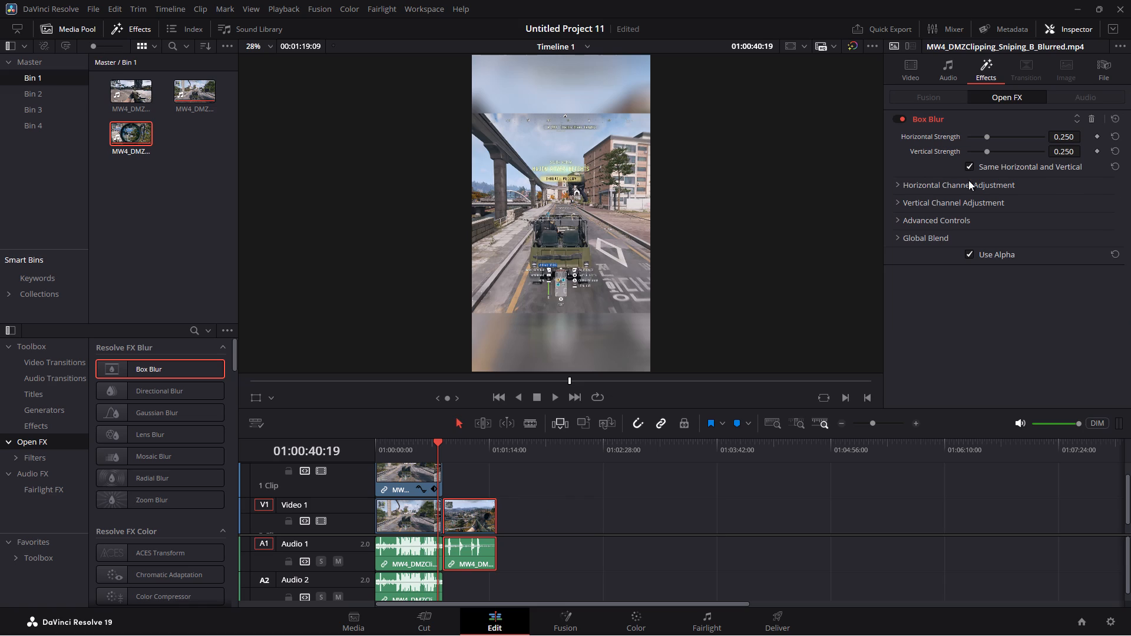
Check the driving clip's Box Blur settings and play the opening of the sniping clip to review its blur.
drag(457, 441, 427, 443)
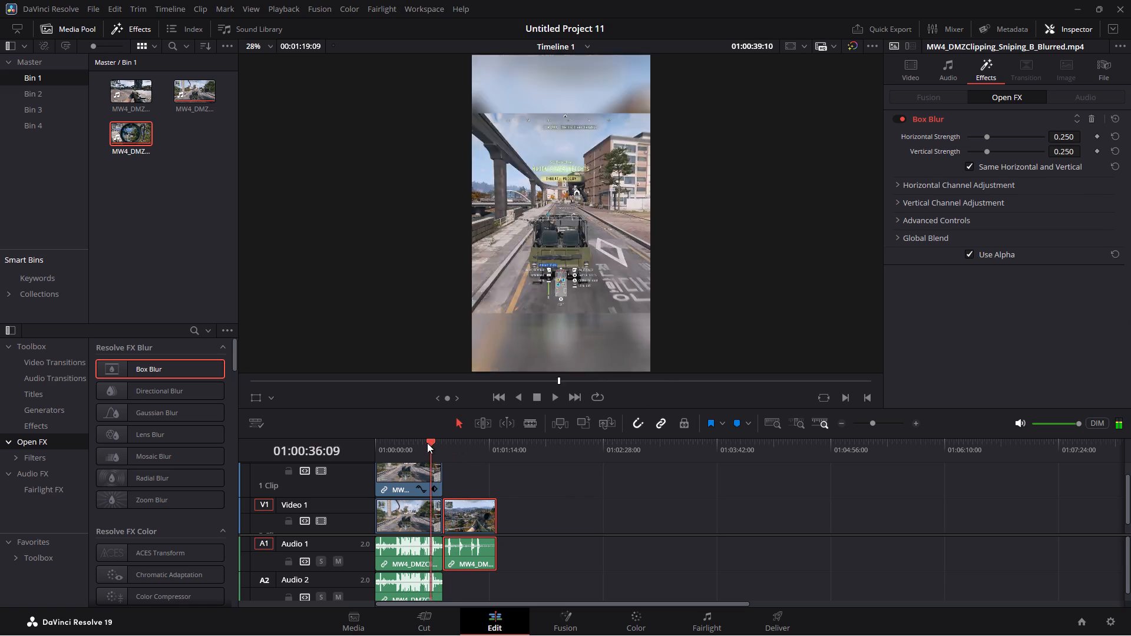
drag(427, 443, 425, 443)
click(393, 508)
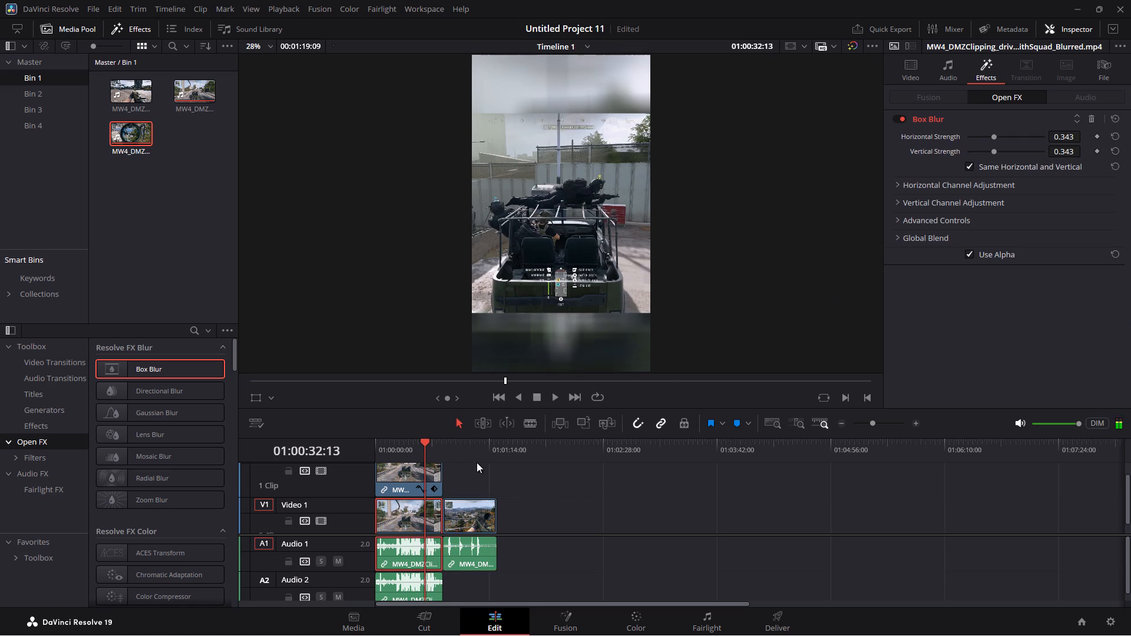
click(462, 443)
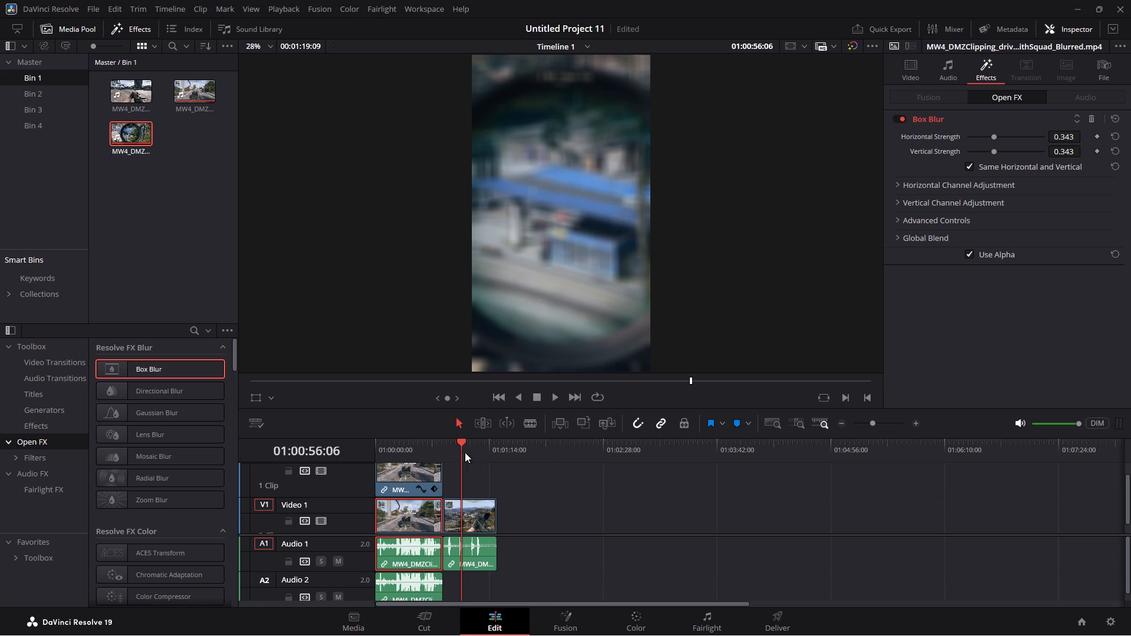
drag(459, 443, 445, 441)
key(space)
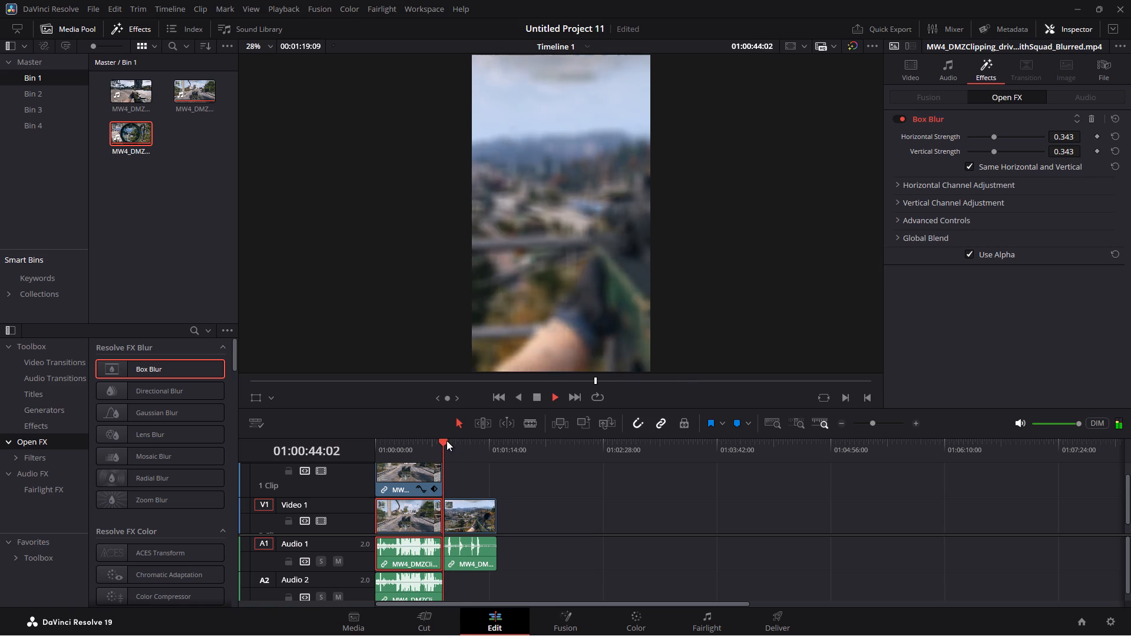
key(space)
key(space)
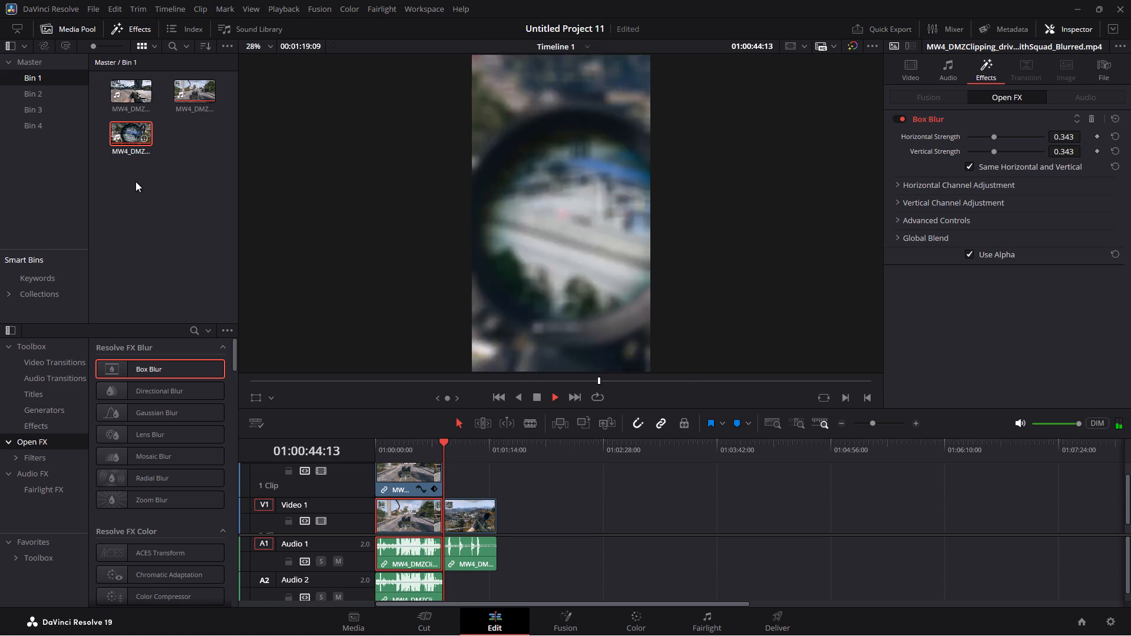
key(space)
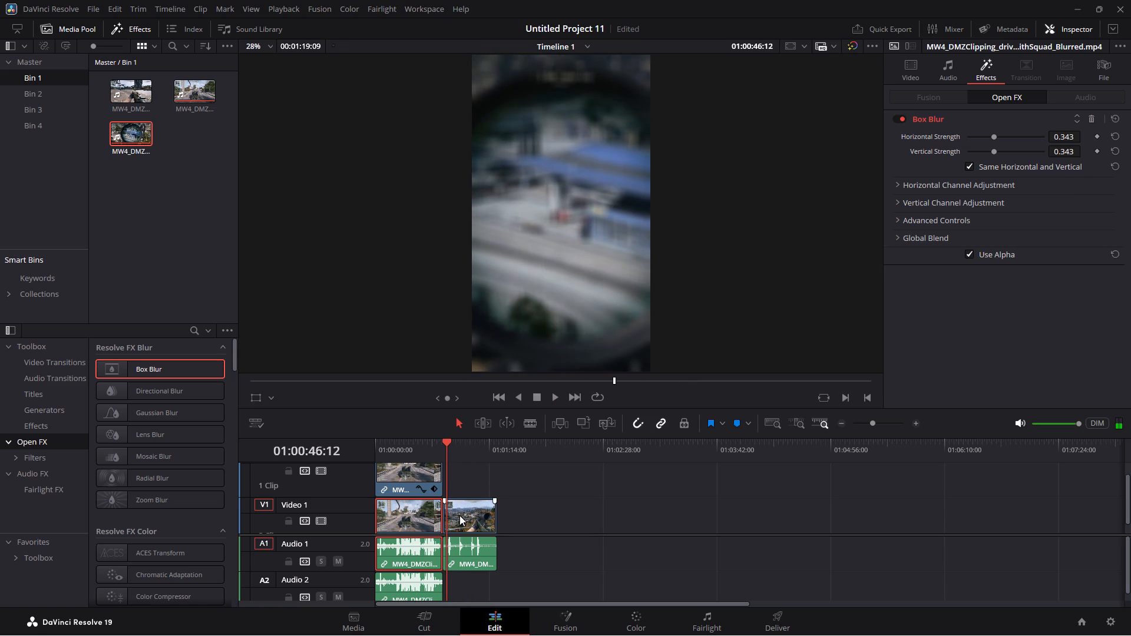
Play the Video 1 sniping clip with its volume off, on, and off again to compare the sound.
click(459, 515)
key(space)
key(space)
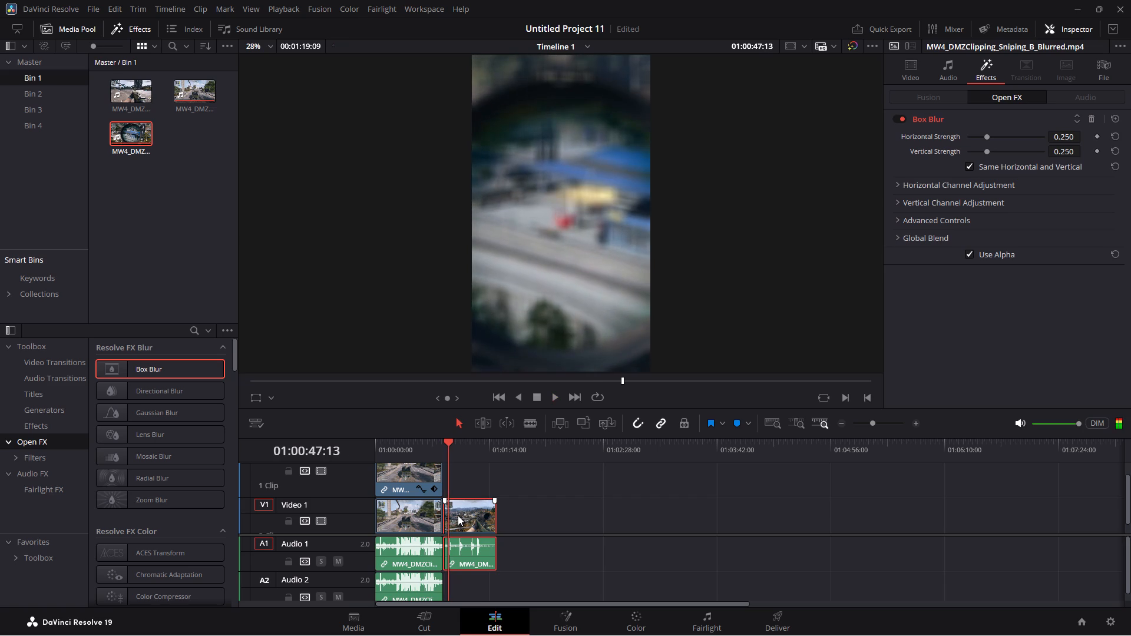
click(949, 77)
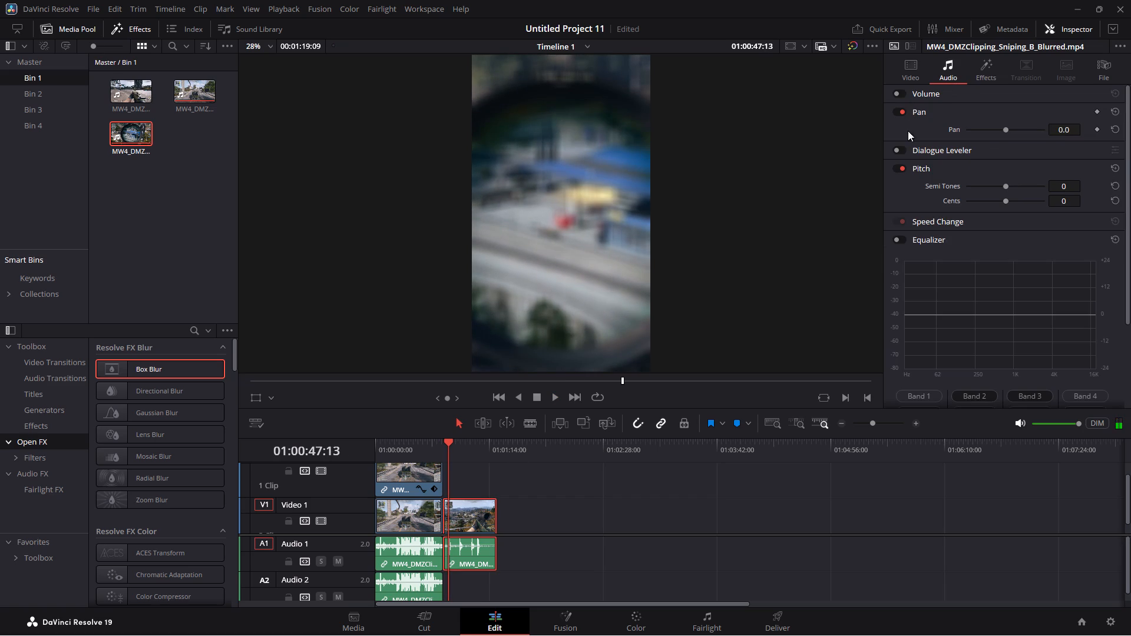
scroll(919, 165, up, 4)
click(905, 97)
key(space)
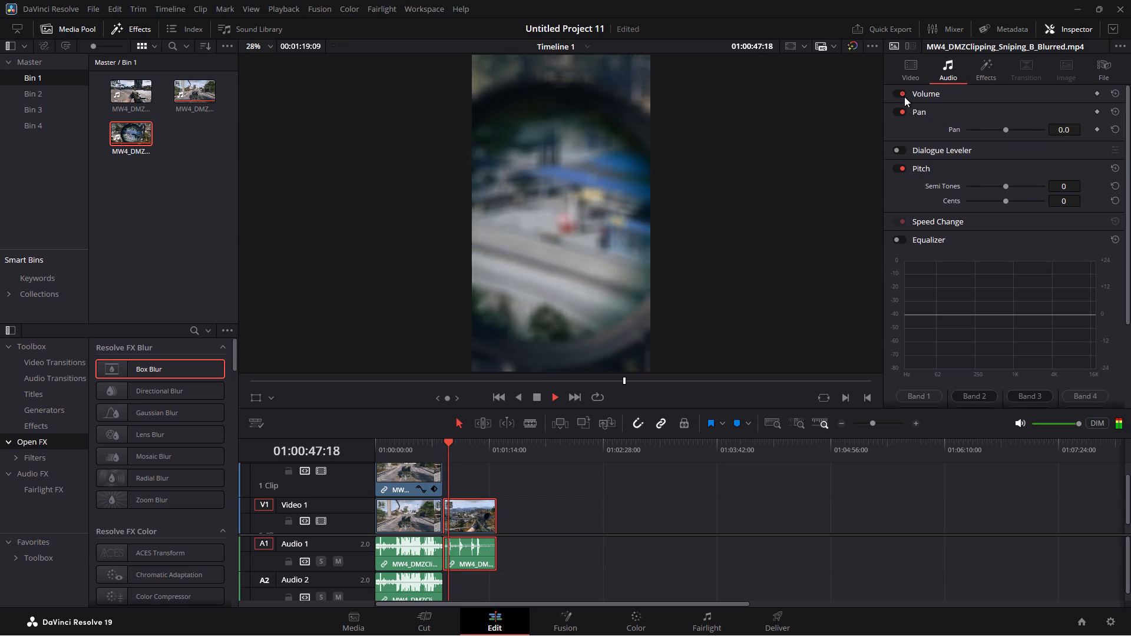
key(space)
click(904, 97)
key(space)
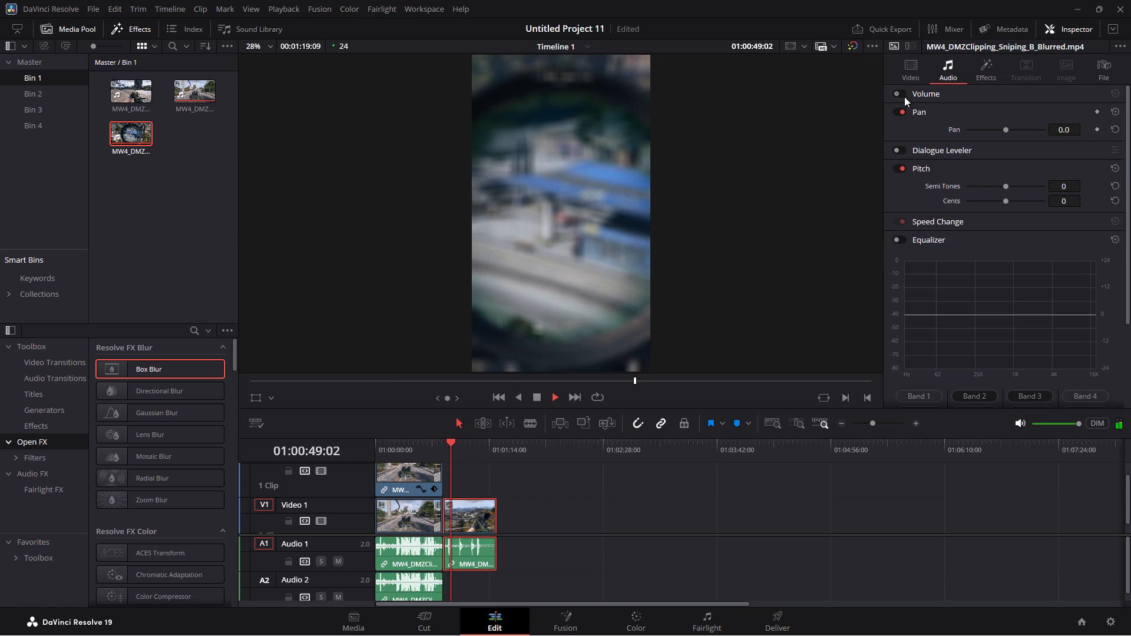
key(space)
Place a second copy of MW4_DMZClipping_Sniping_B_Blurred on Video 2, aligned directly above the blurred copy.
click(473, 558)
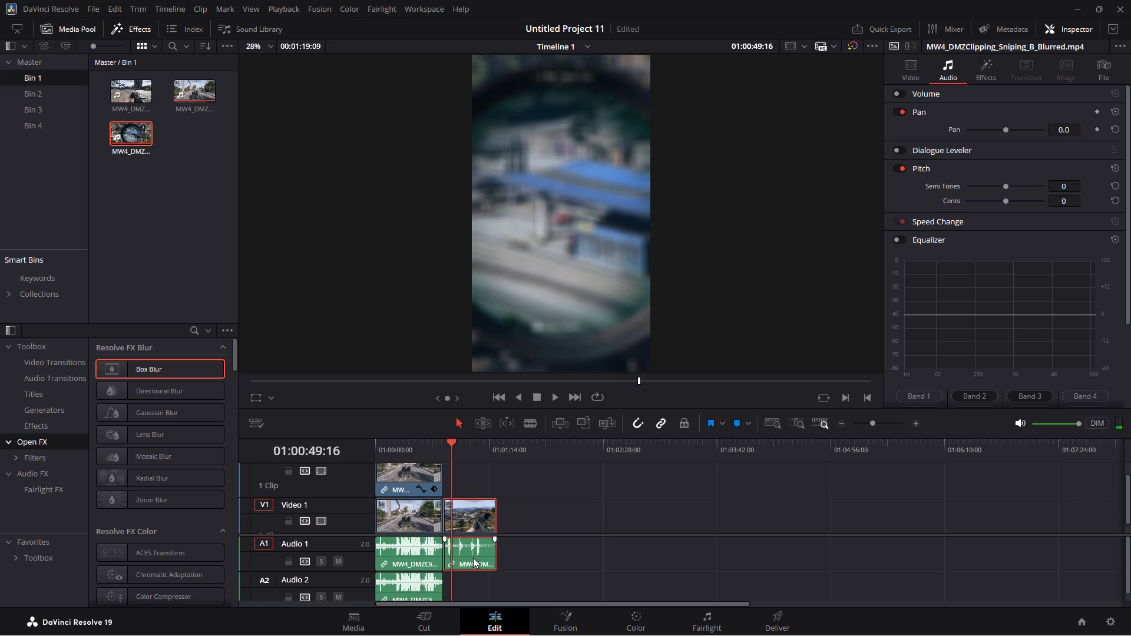
drag(134, 138, 476, 462)
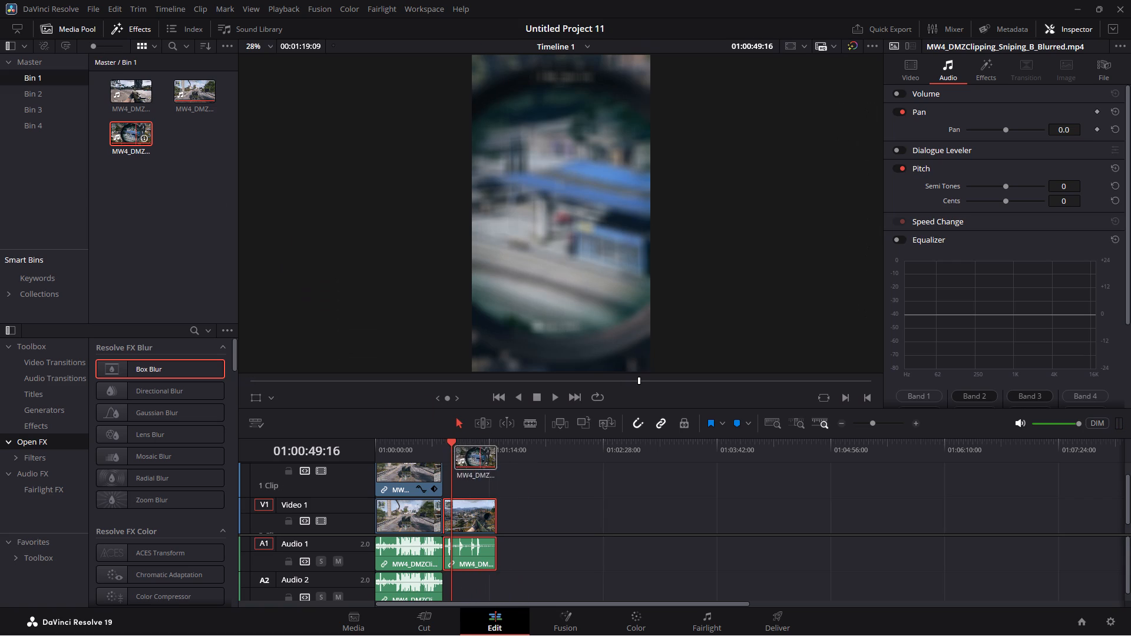
drag(476, 462, 469, 480)
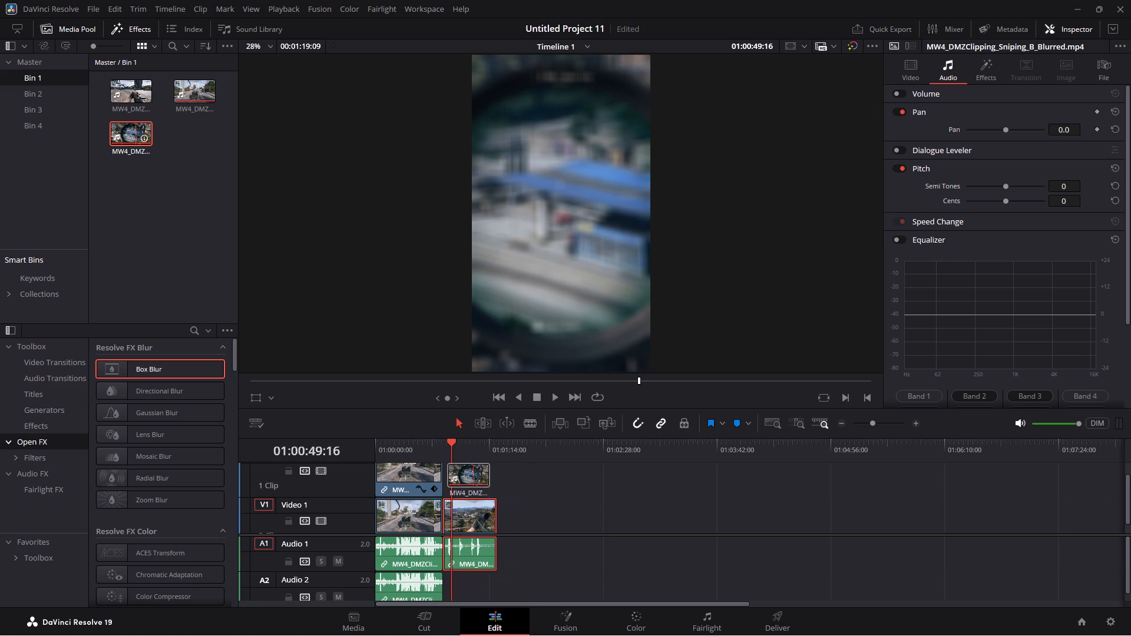
drag(469, 480, 475, 505)
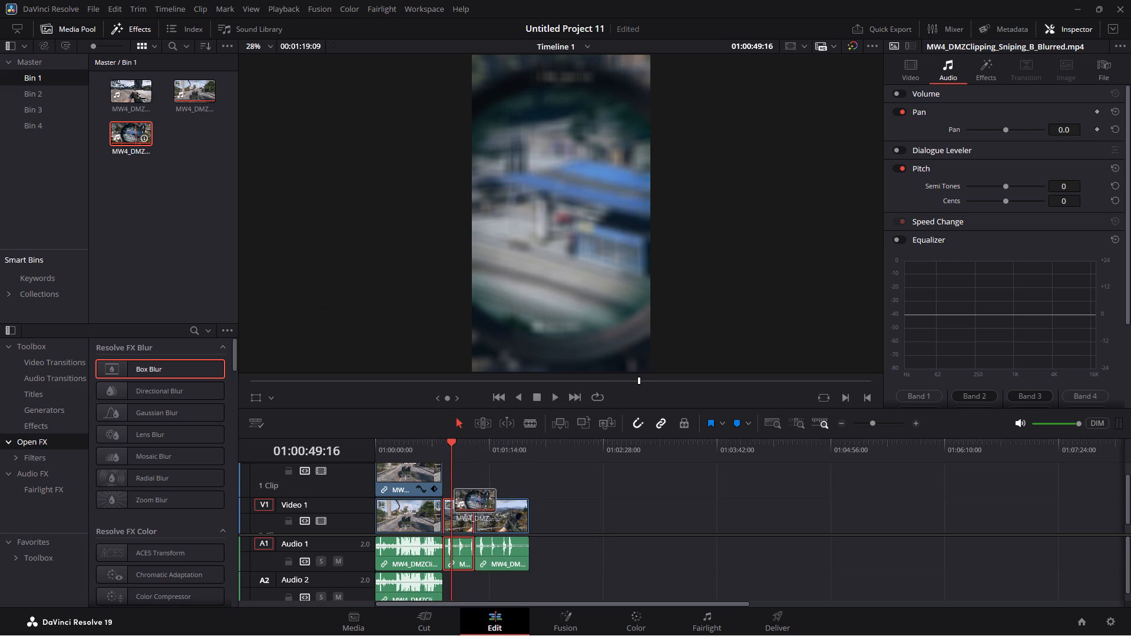
drag(475, 505, 501, 491)
drag(512, 483, 459, 488)
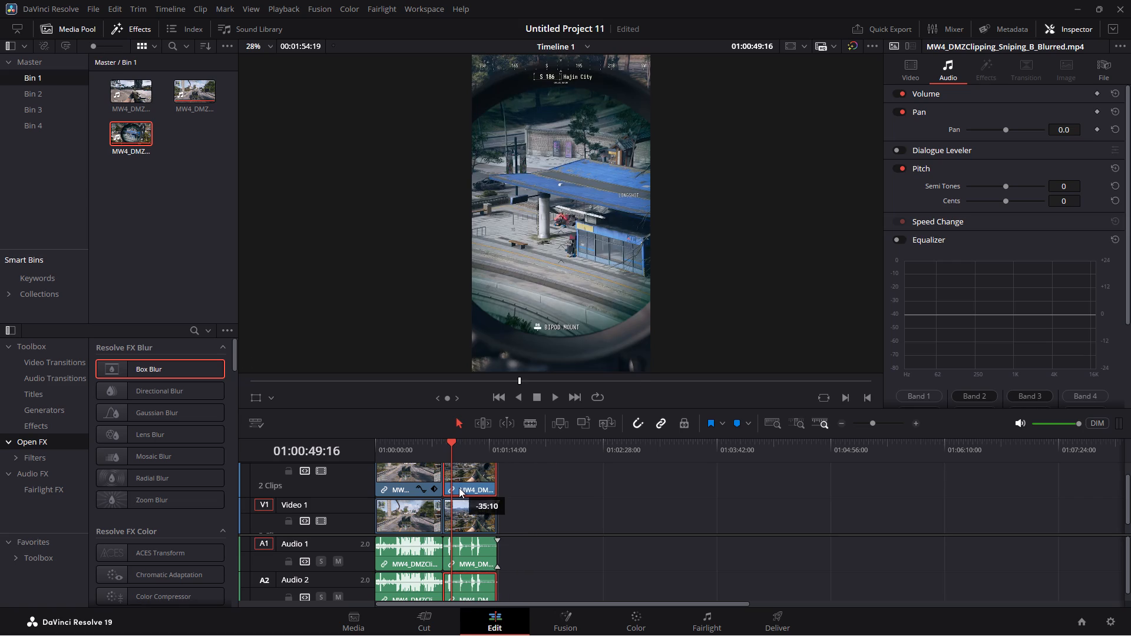
Set the zoom of the sniping clip on Video 2 to 0.630, matching the driving clip above its blurred background.
drag(459, 488, 457, 488)
key(space)
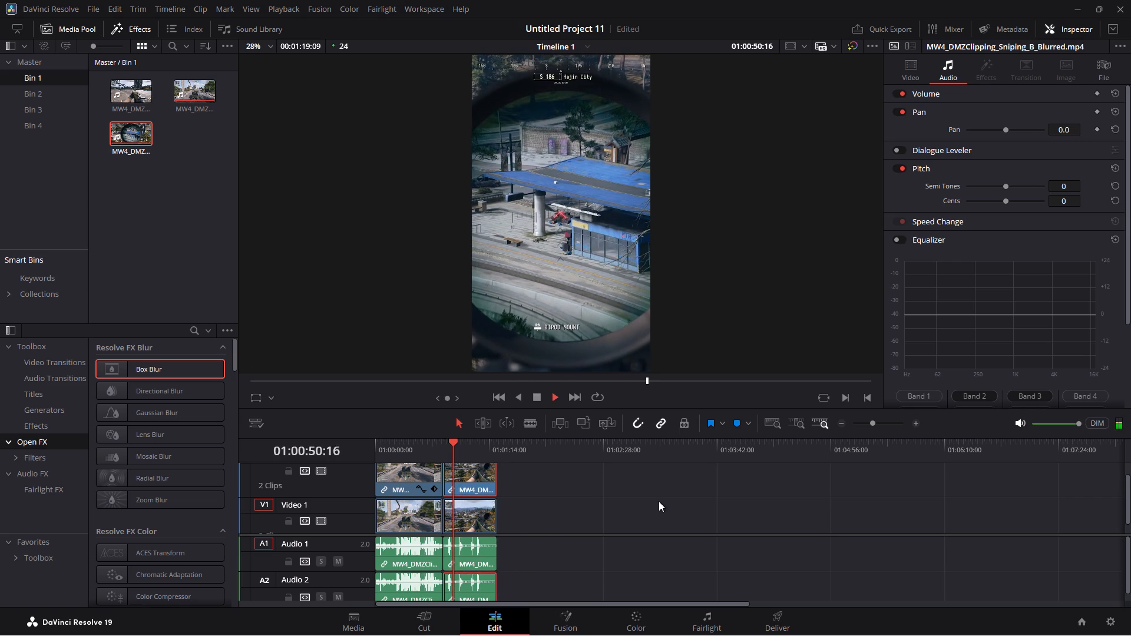
key(space)
click(472, 479)
click(914, 76)
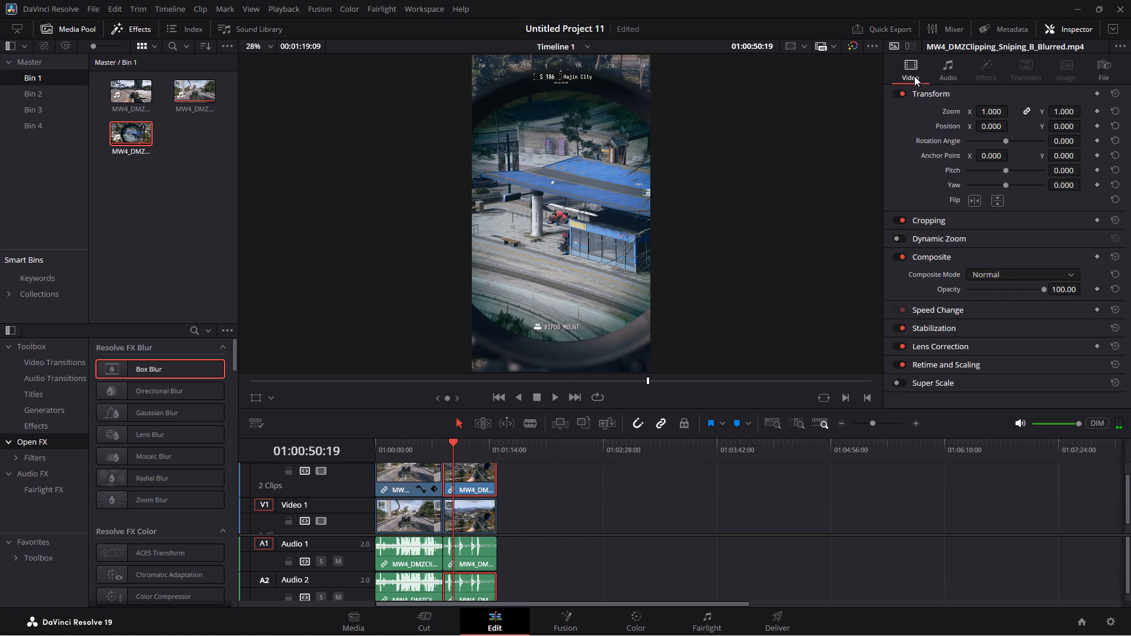
click(402, 486)
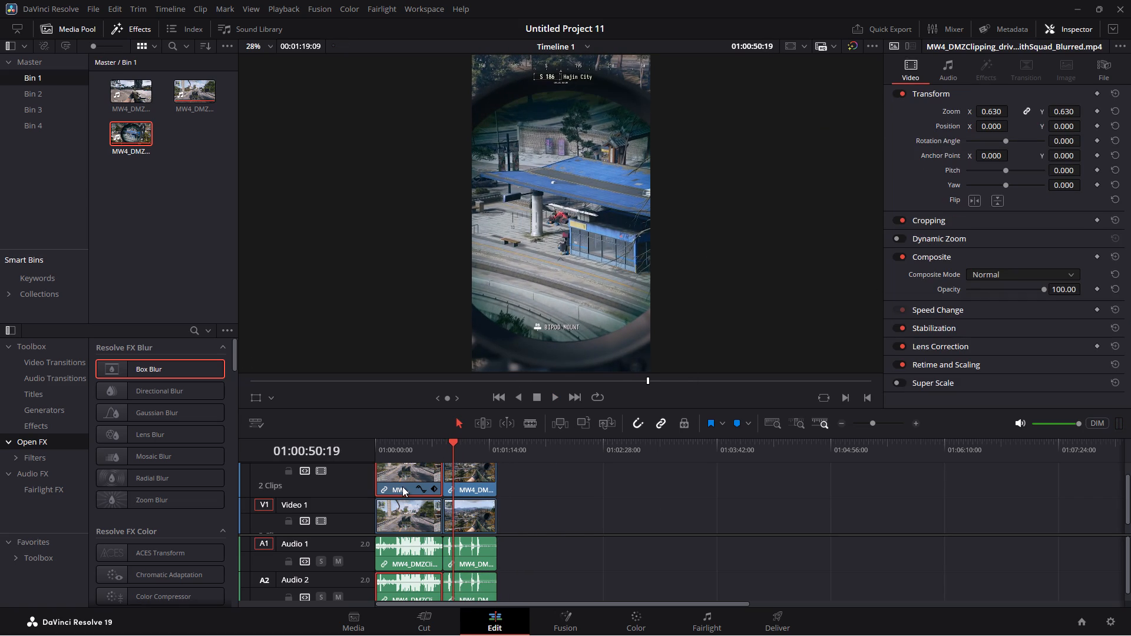
click(469, 487)
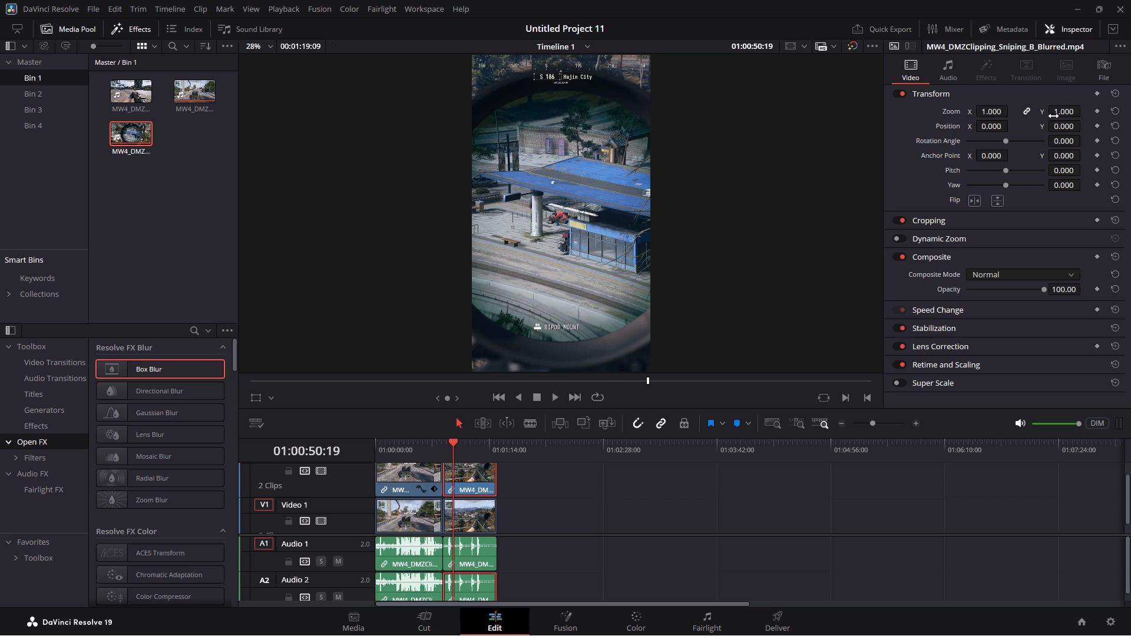
drag(1065, 110, 1043, 120)
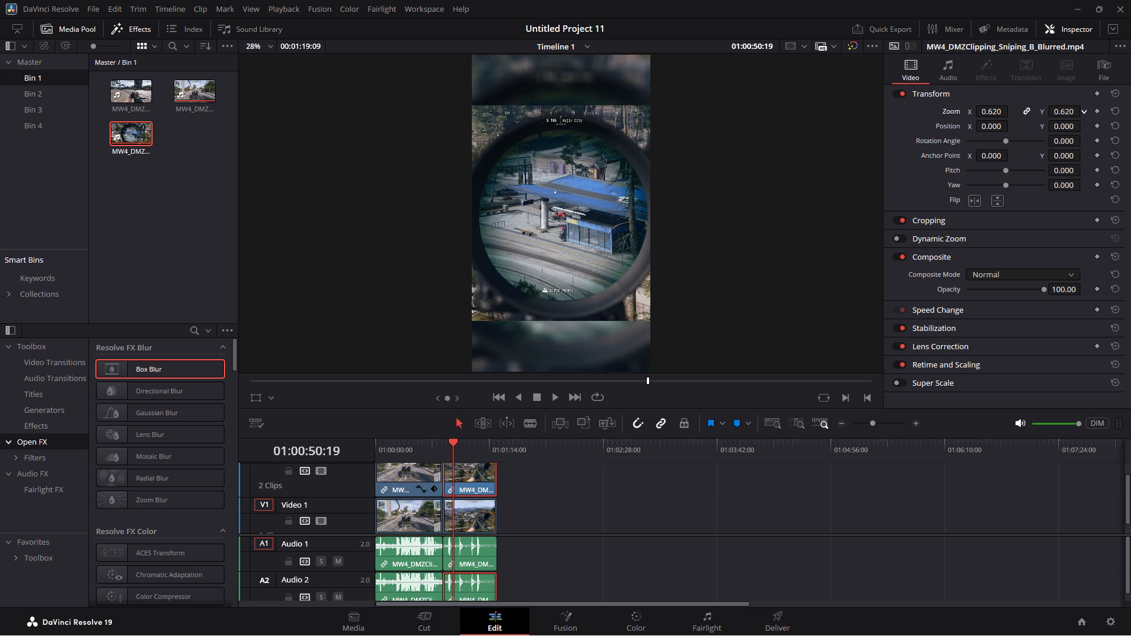
drag(1043, 120, 1044, 120)
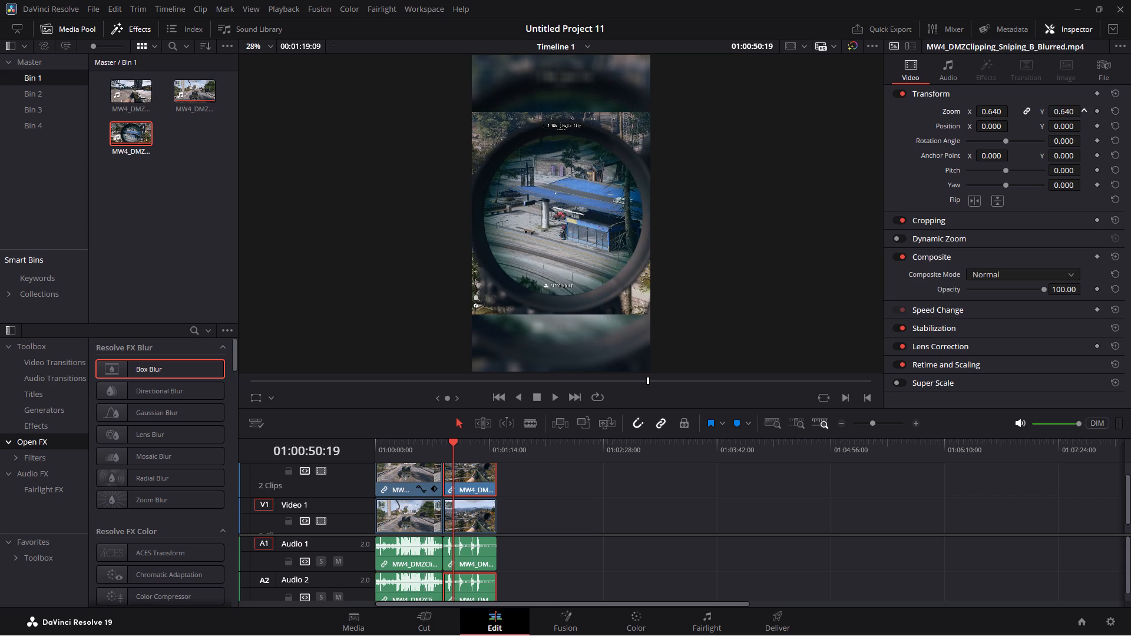
drag(1044, 120, 1042, 122)
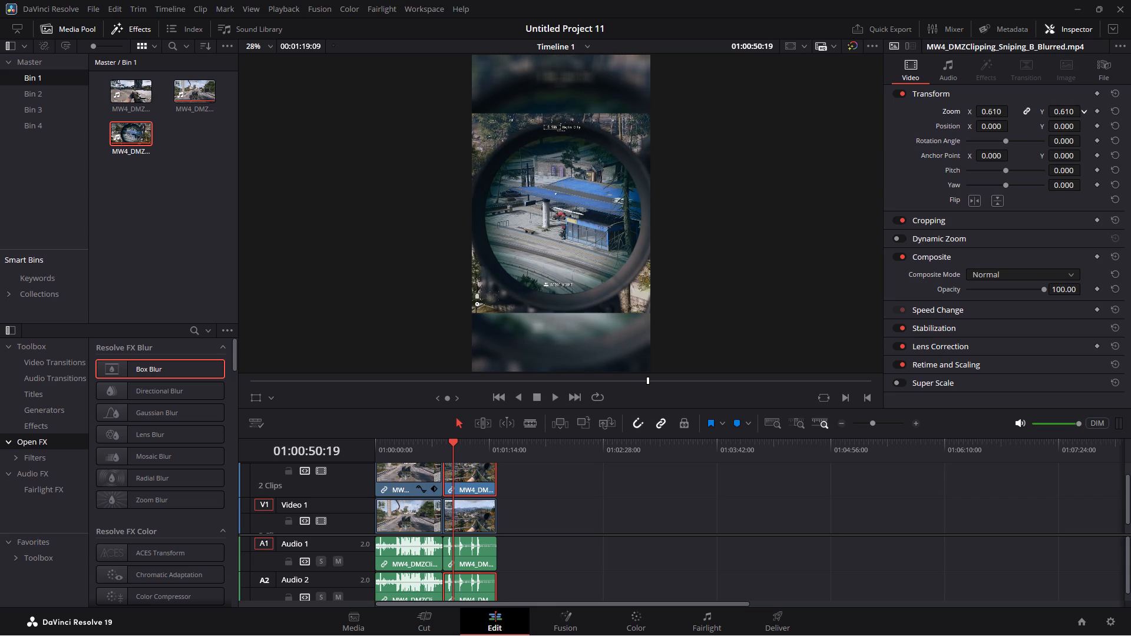
drag(1042, 122, 1043, 122)
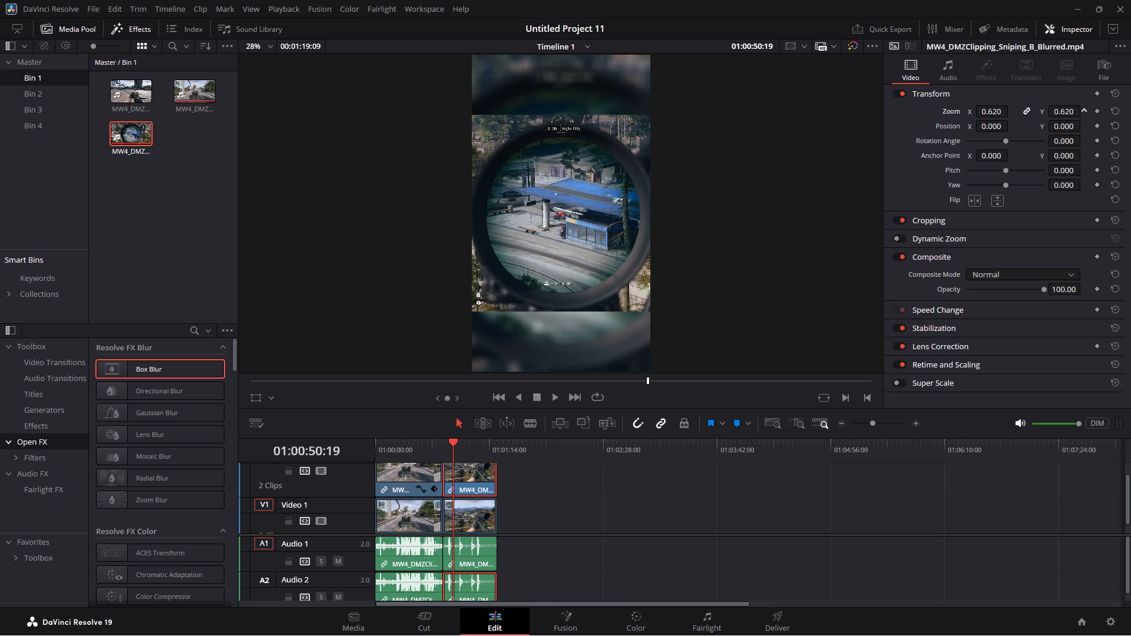
drag(1043, 122, 1043, 122)
Split the driving clip on both tracks at 01:00:38:23 and delete the leftover piece before the sniping clip, closing the gap.
drag(449, 443, 433, 444)
key(space)
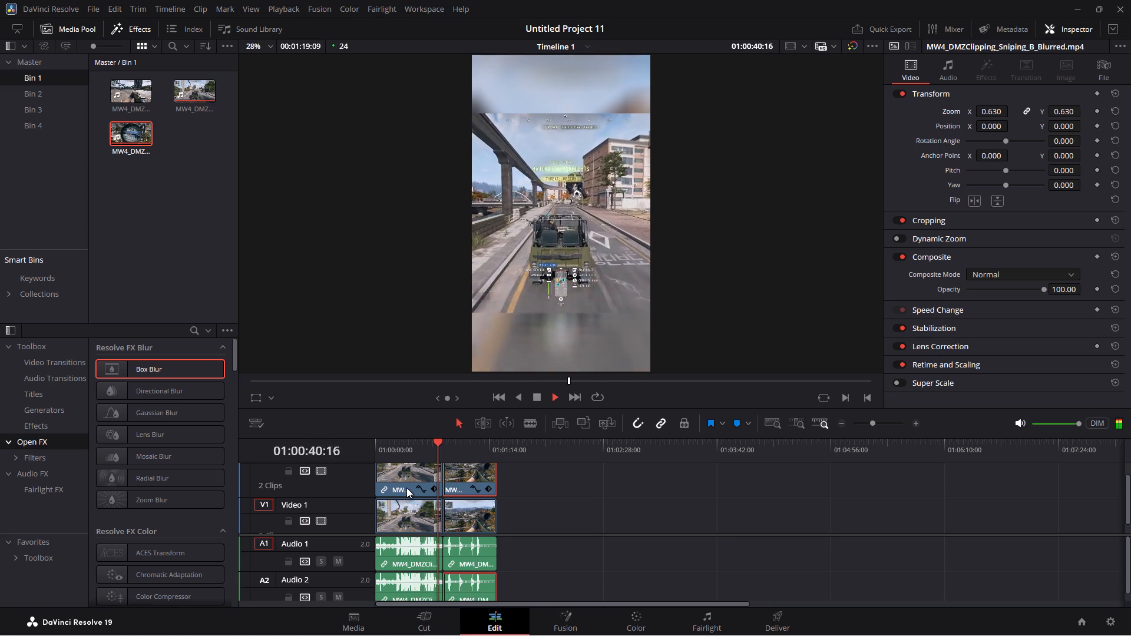
key(space)
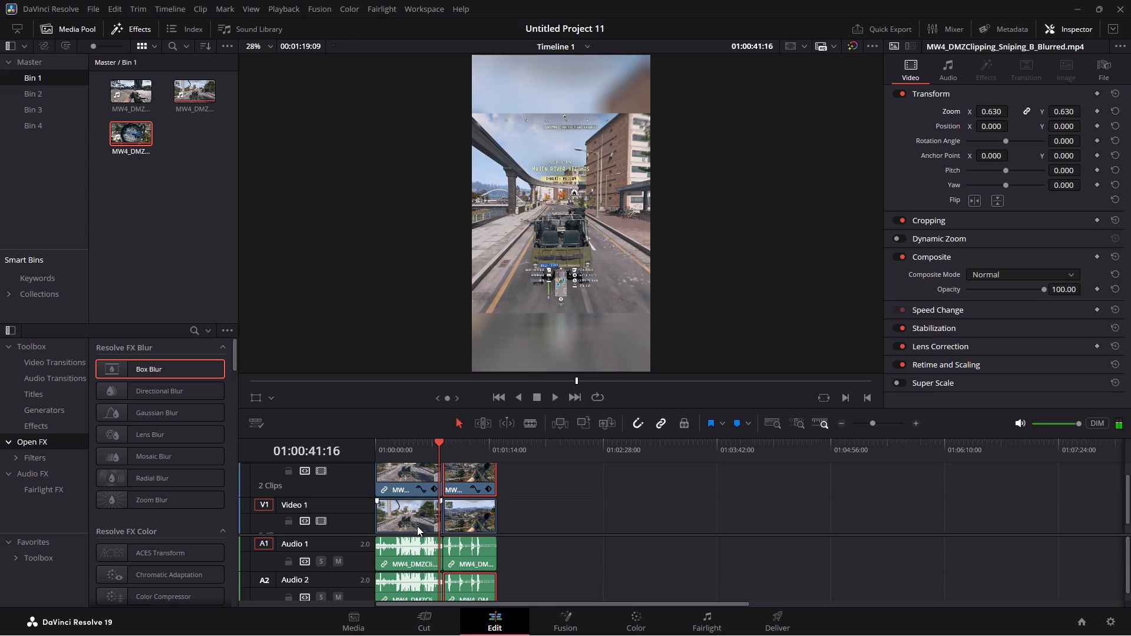
click(417, 626)
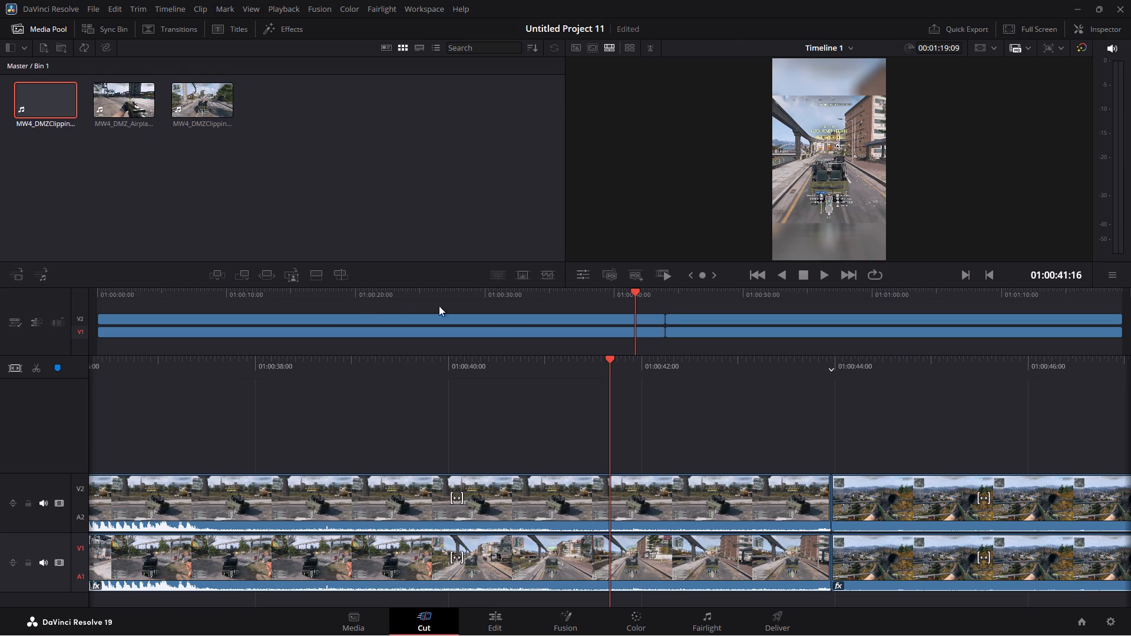
drag(598, 365, 804, 363)
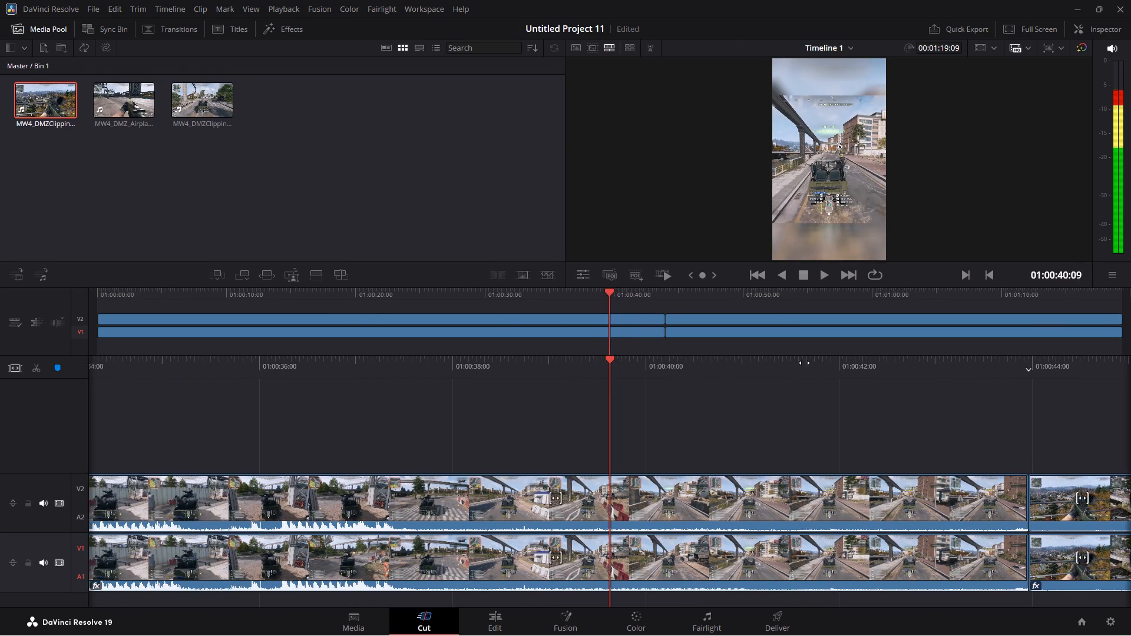
drag(804, 363, 858, 358)
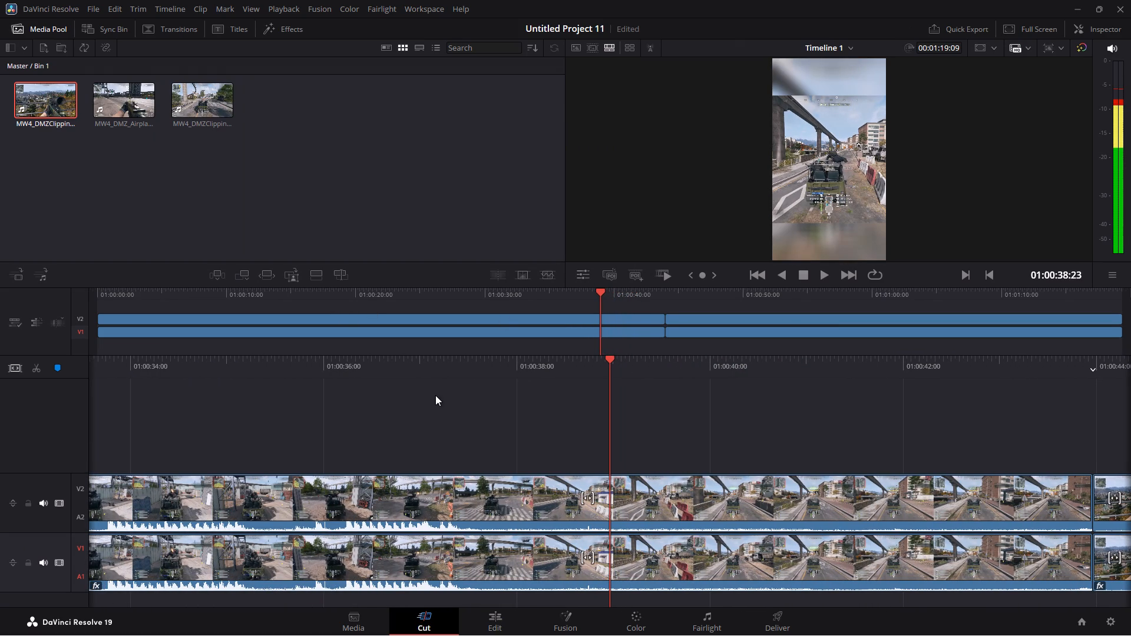
click(38, 369)
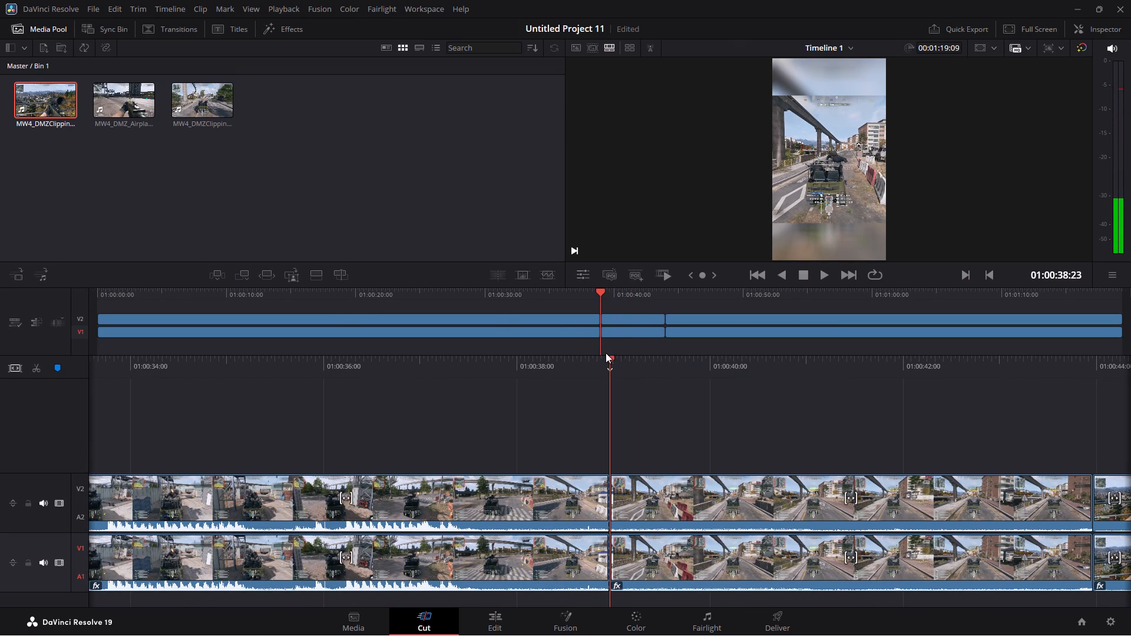
key(space)
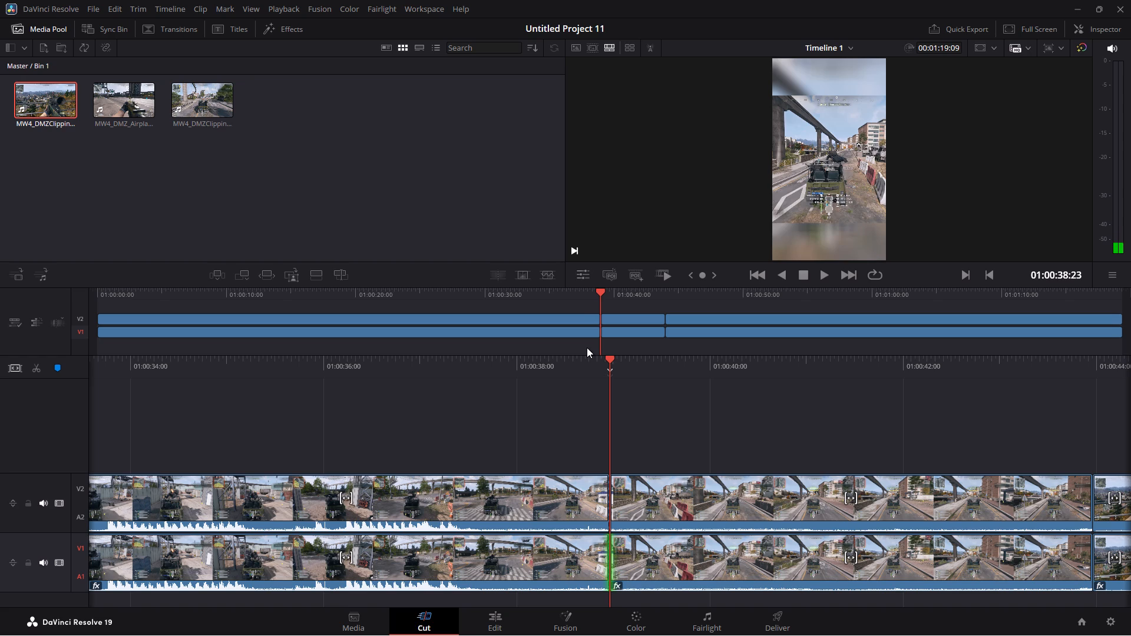
key(space)
drag(626, 340, 634, 299)
key(BackSpace)
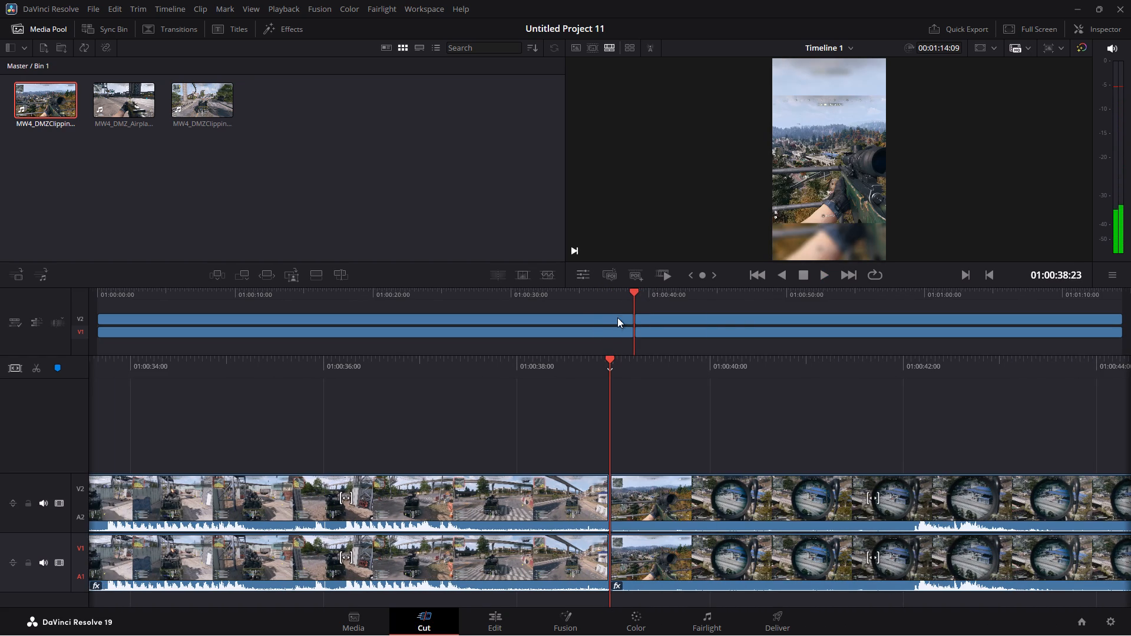
Play the edited timeline from the late driving section through the sniping clip to review the cut and find parts to trim.
click(498, 622)
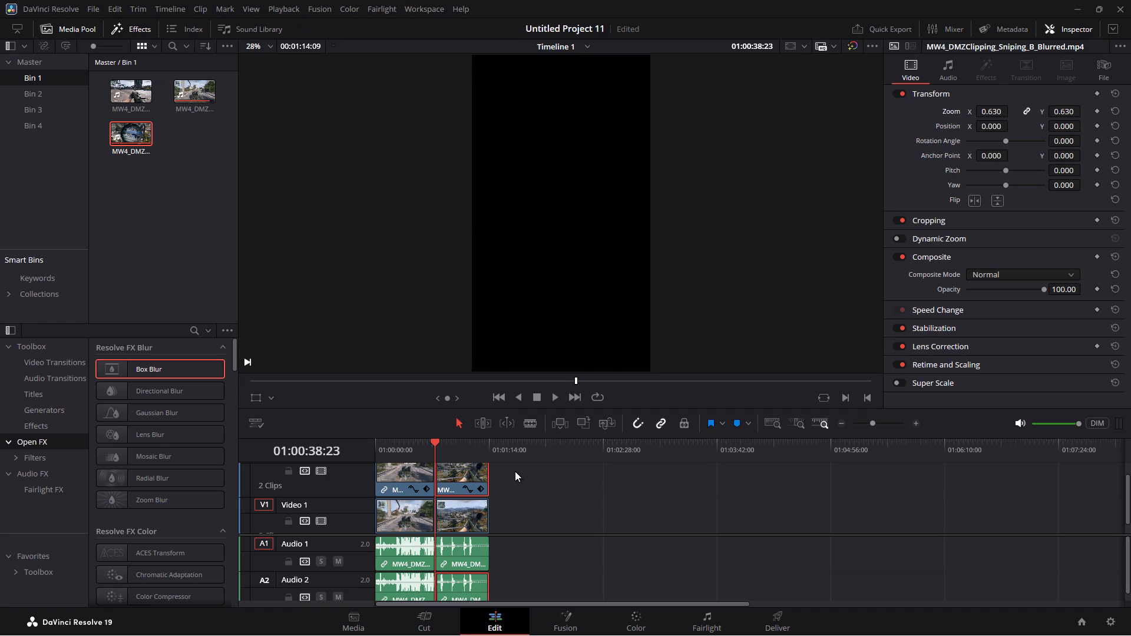
click(416, 442)
key(space)
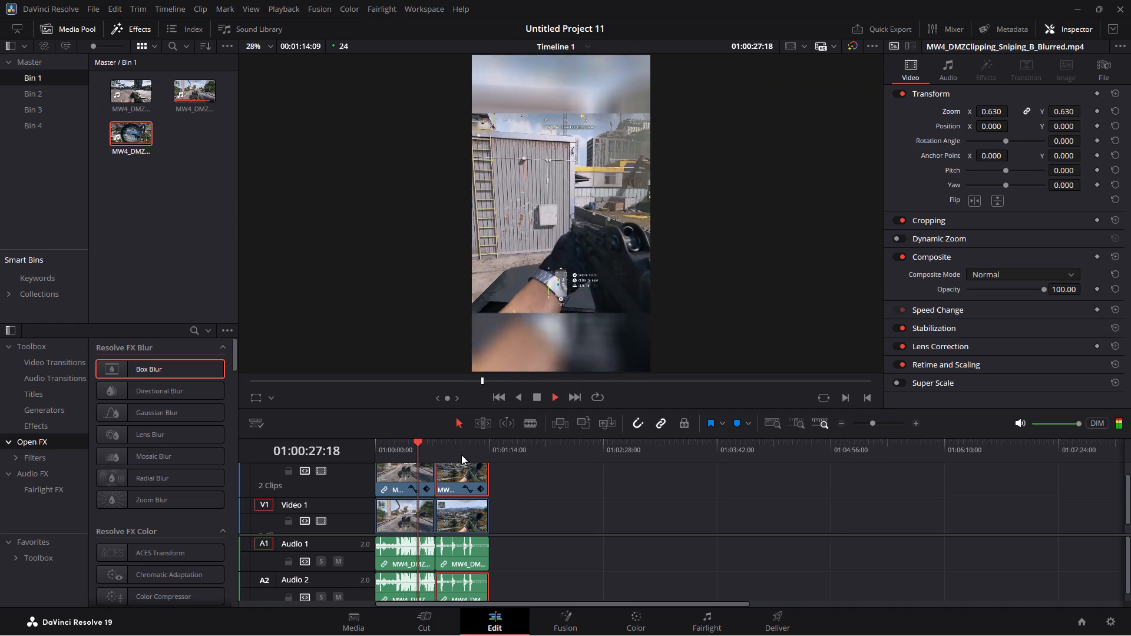
click(426, 445)
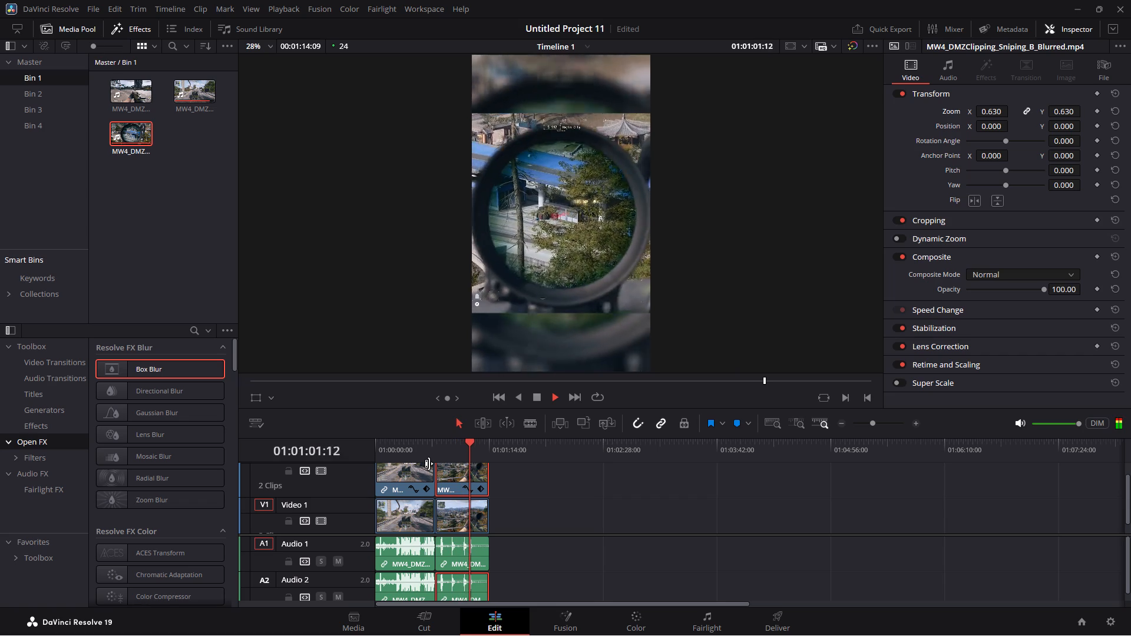
click(479, 444)
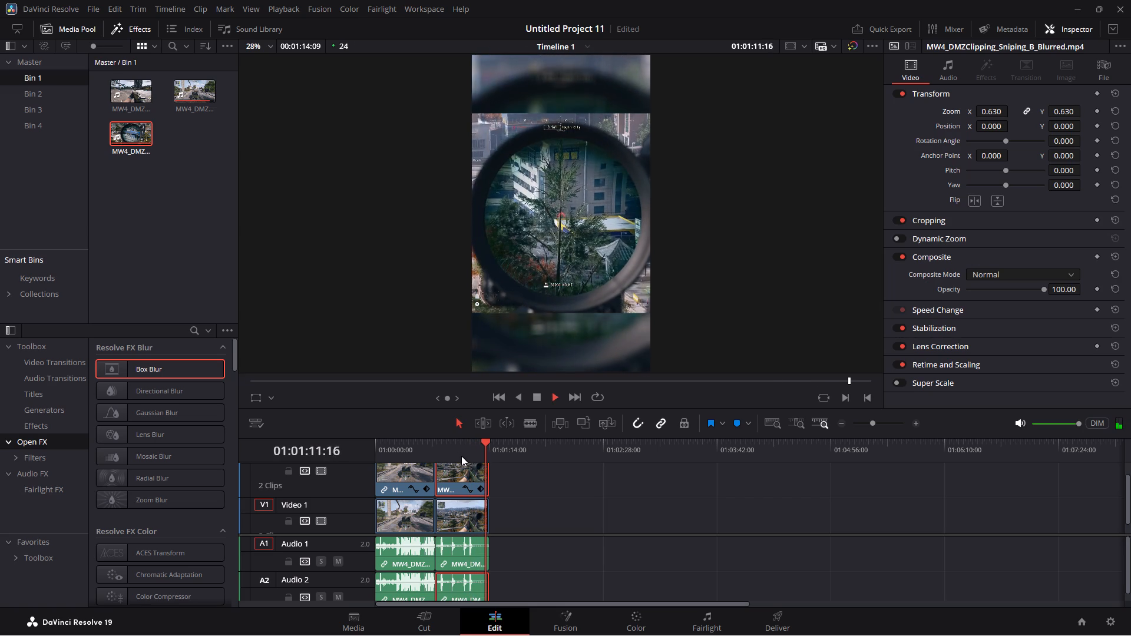
key(space)
Split the sniping clip on both tracks at 01:00:45:16, after its opening shot.
click(444, 446)
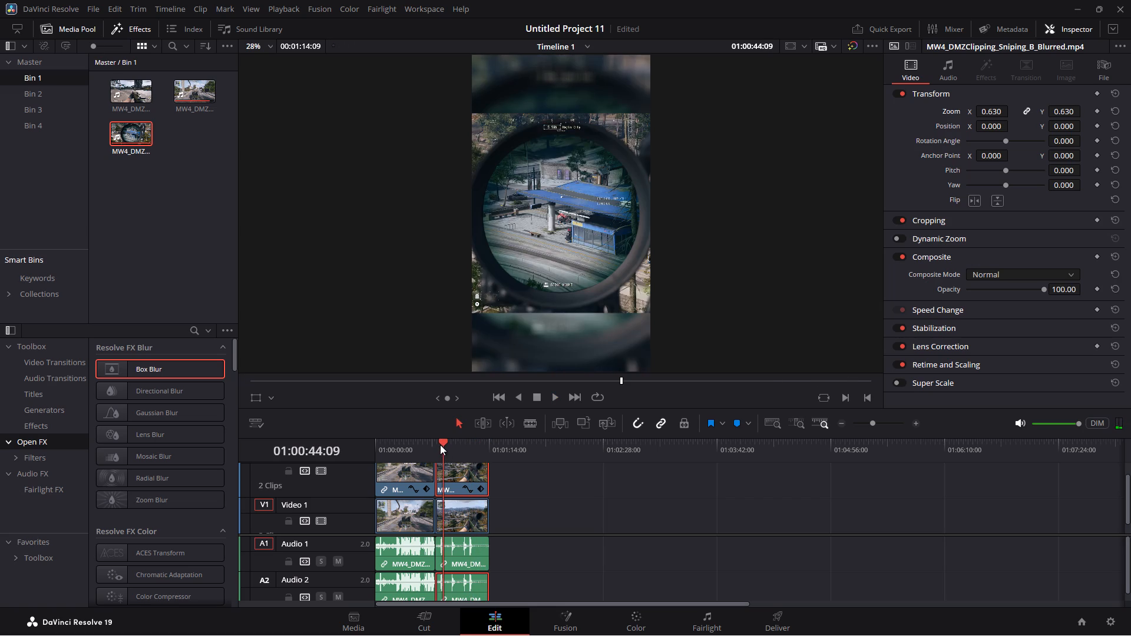
click(439, 445)
key(space)
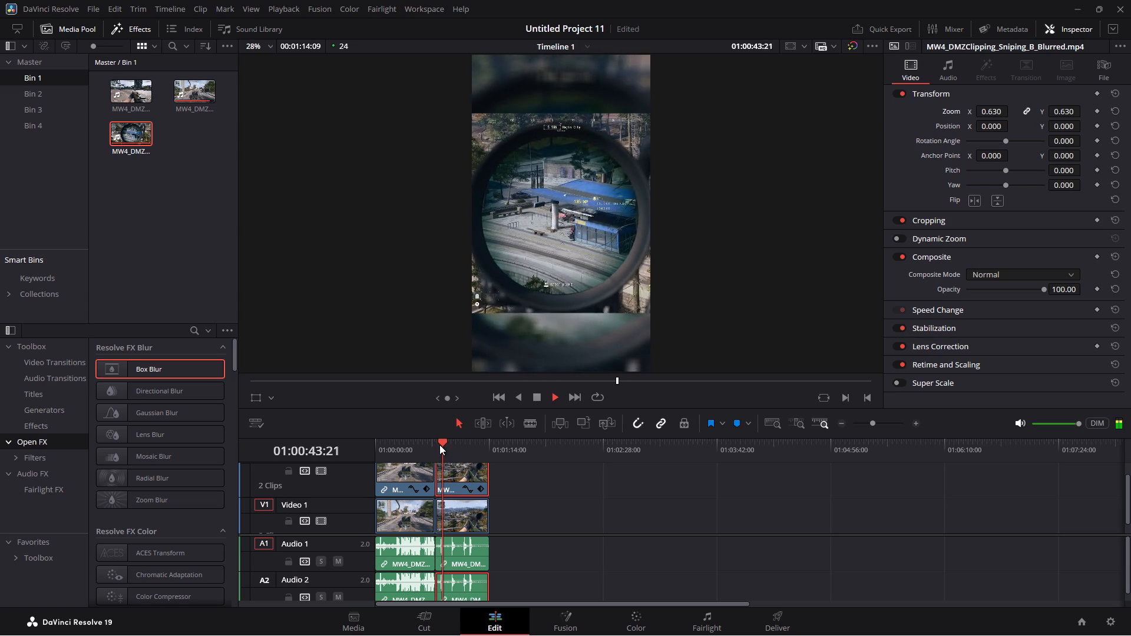
key(space)
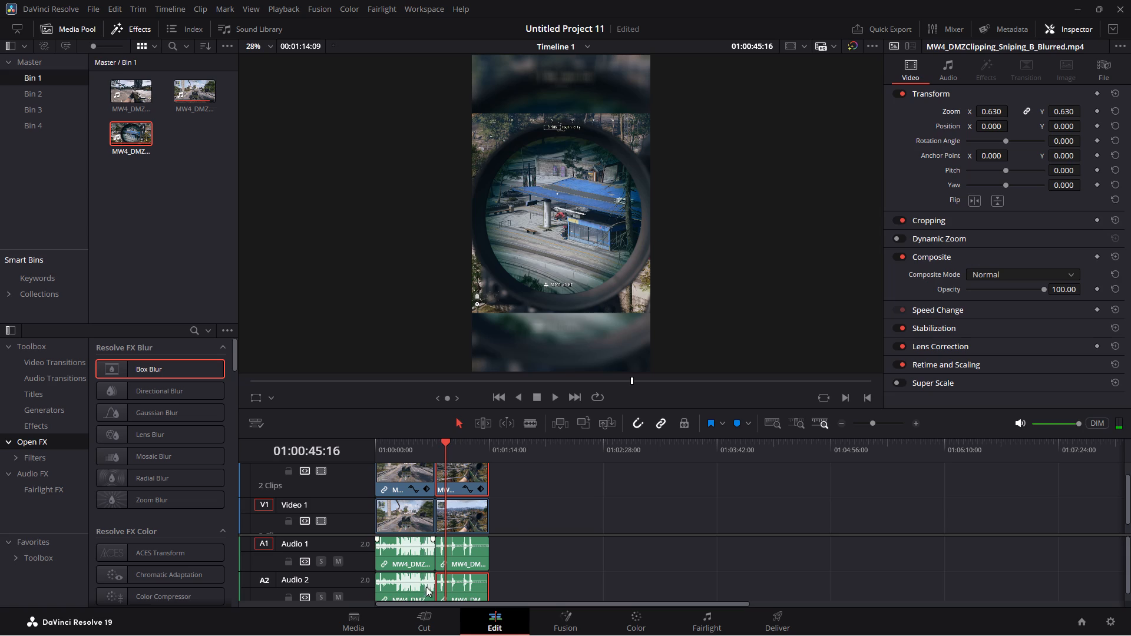
click(432, 625)
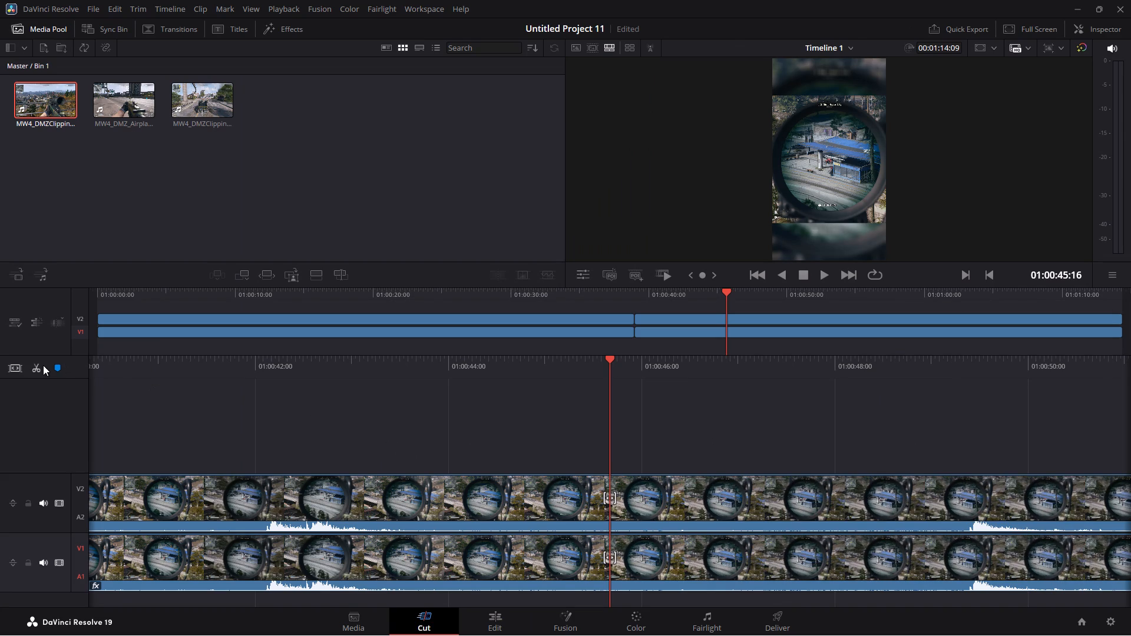
click(37, 366)
Split the sniping clip on both tracks at 01:00:59:20, delete the section between the two splits, and play the remainder.
key(space)
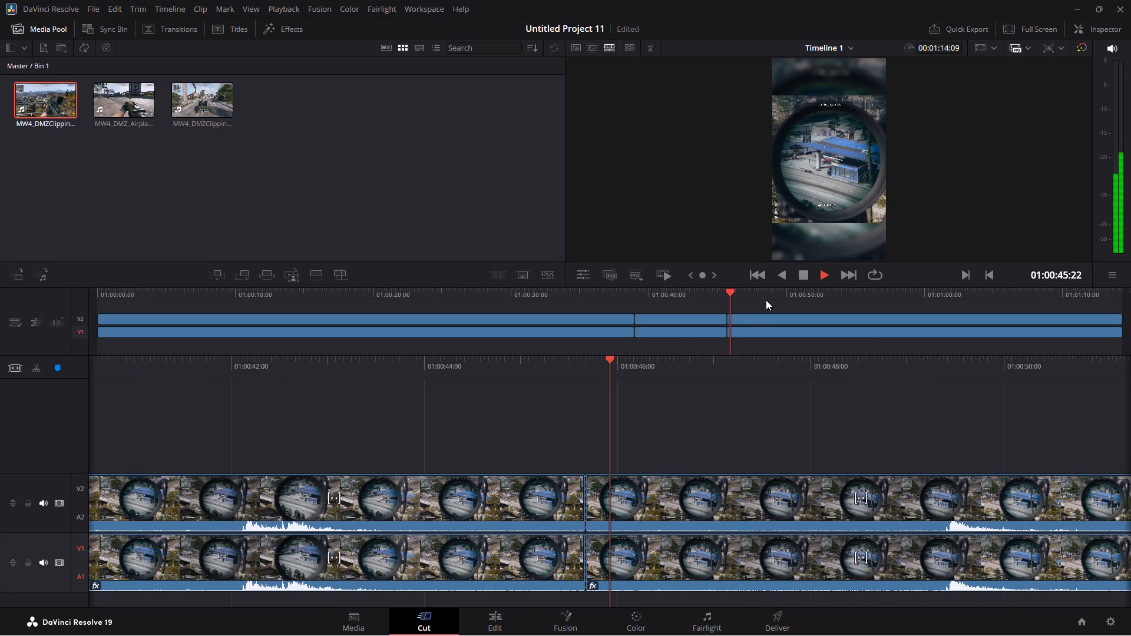
click(767, 299)
click(829, 296)
click(859, 291)
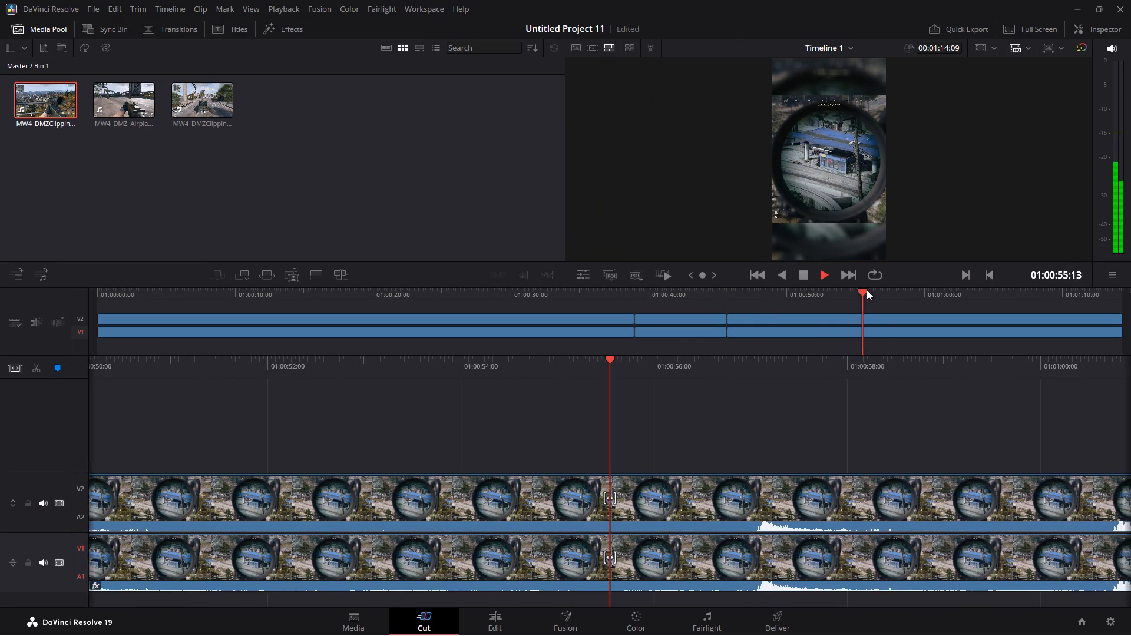
click(878, 289)
click(905, 293)
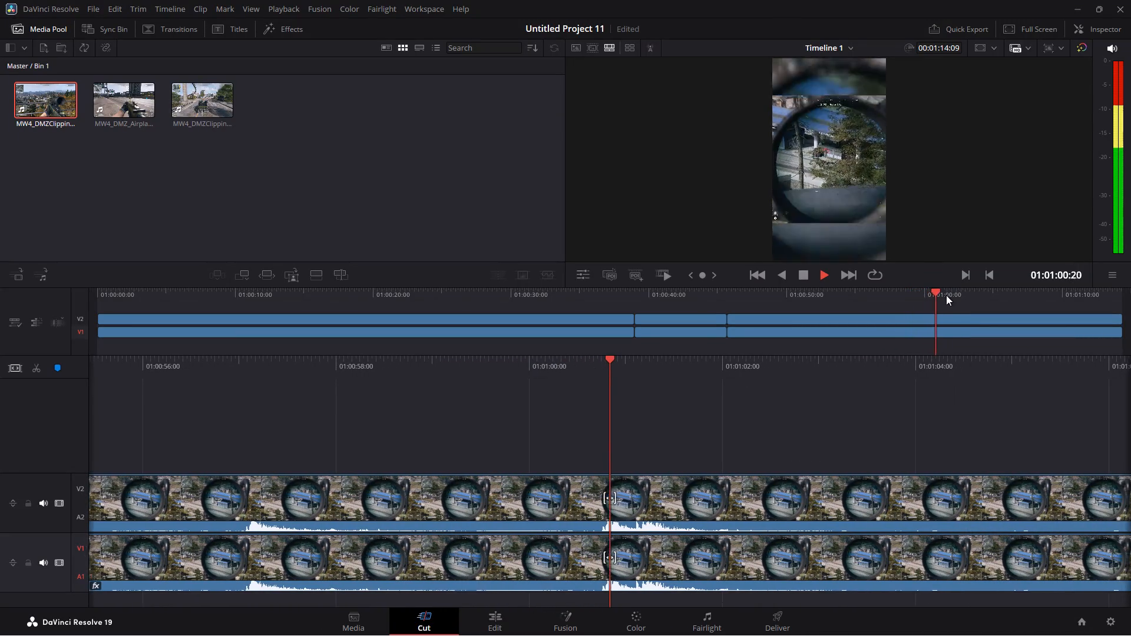
click(934, 294)
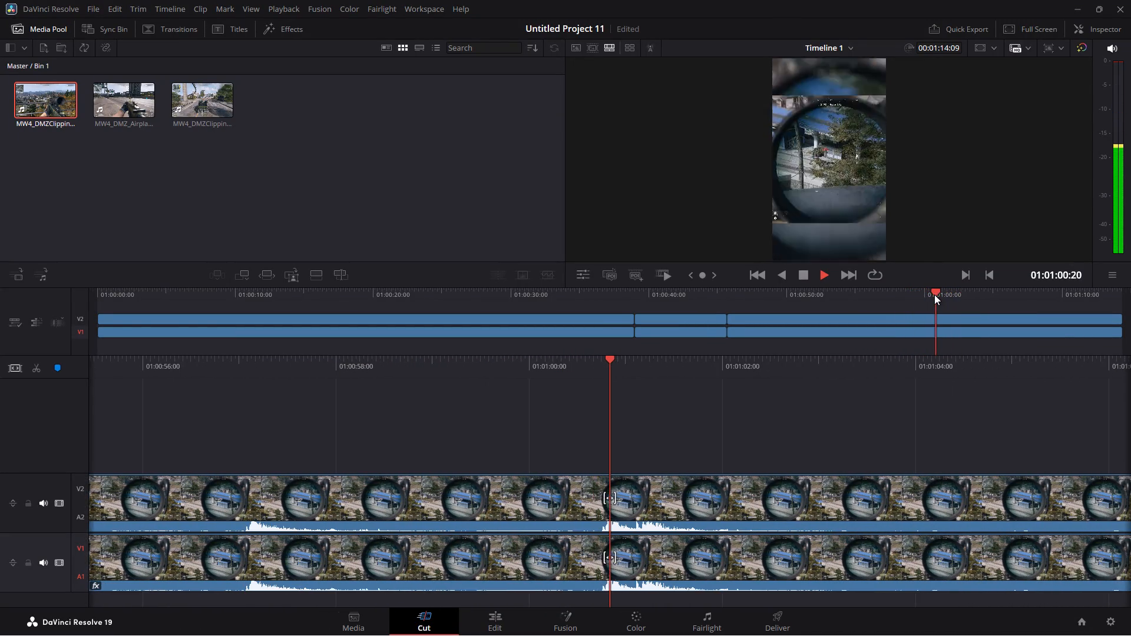
click(924, 296)
key(space)
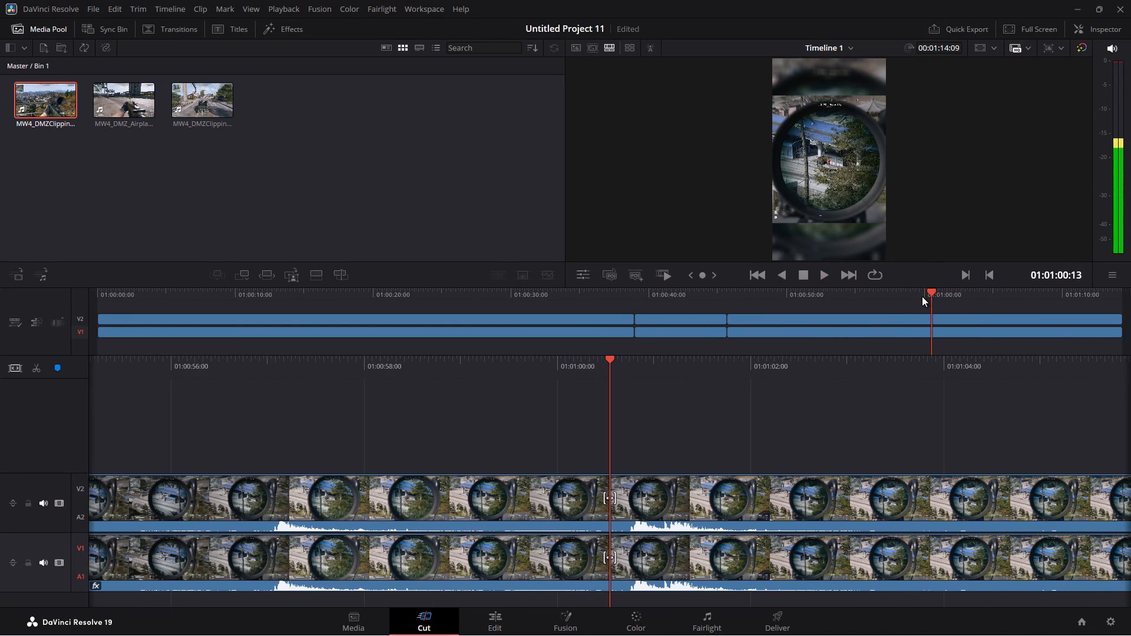
click(922, 296)
click(37, 368)
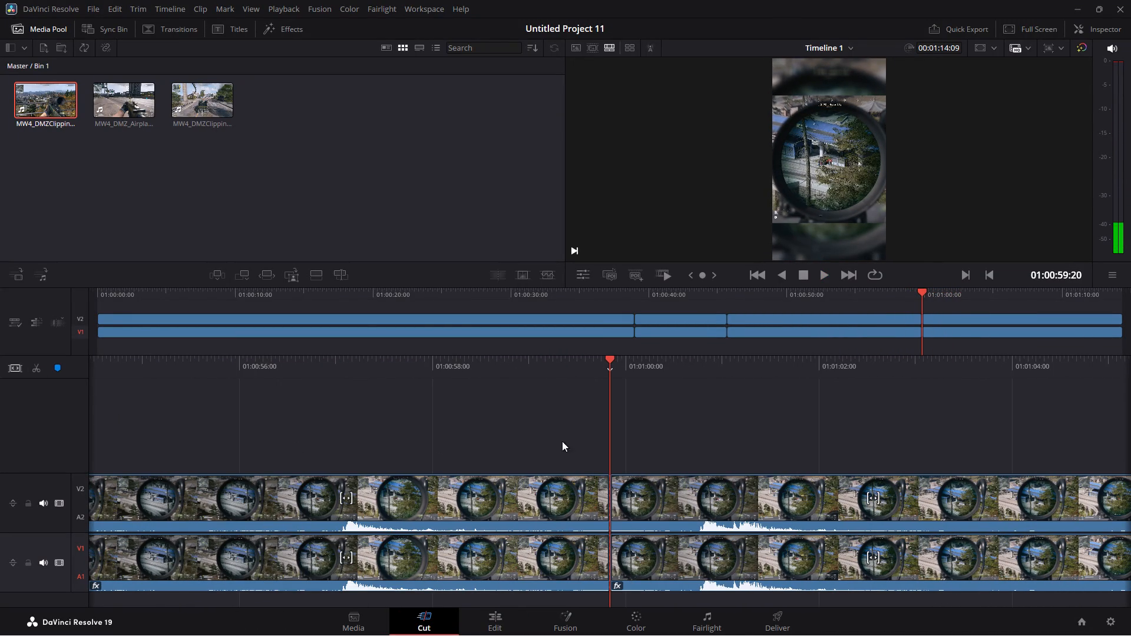
drag(862, 346, 860, 296)
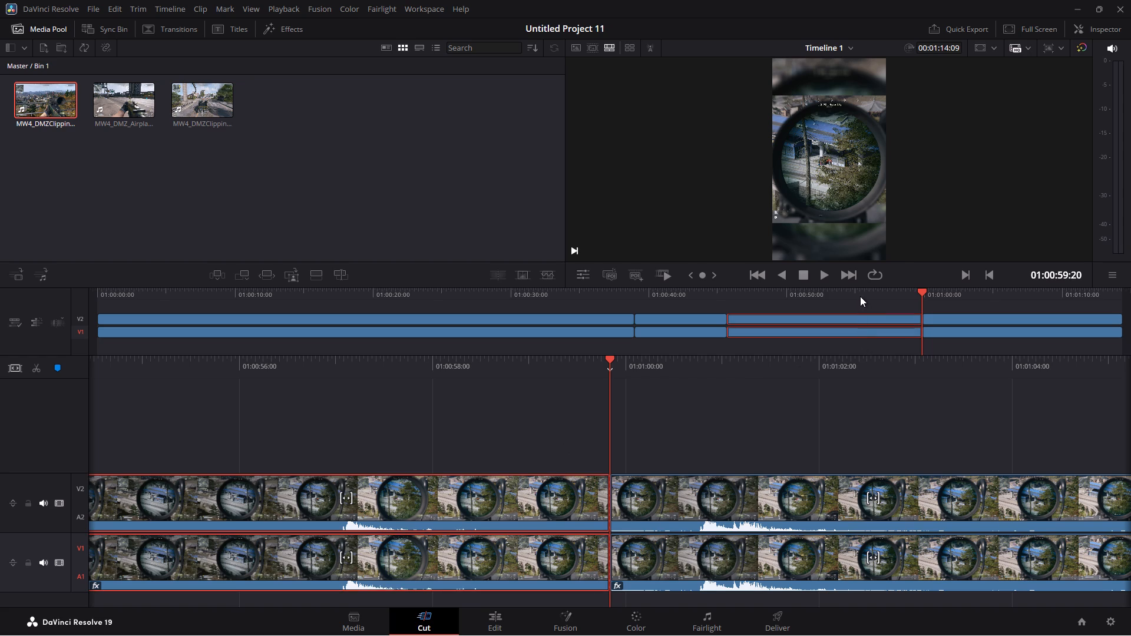
key(BackSpace)
key(space)
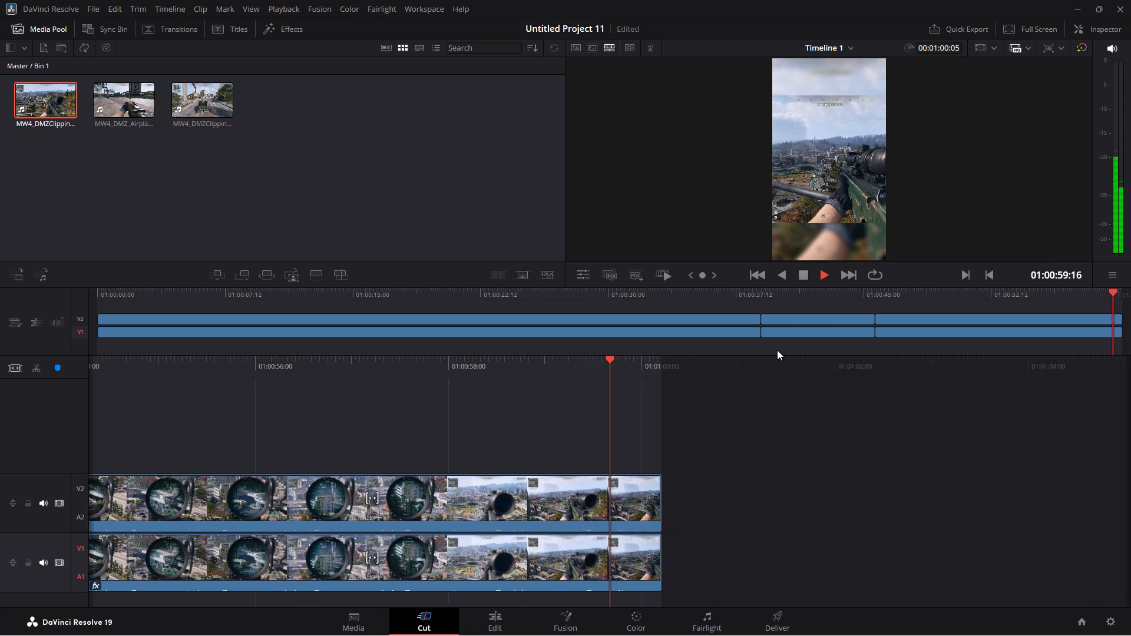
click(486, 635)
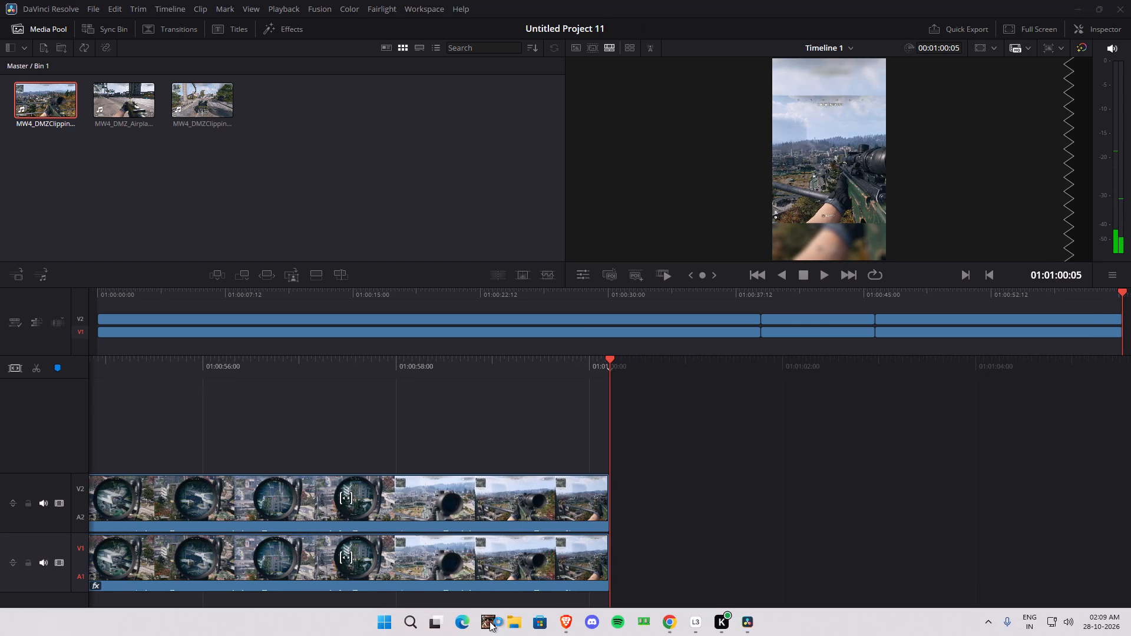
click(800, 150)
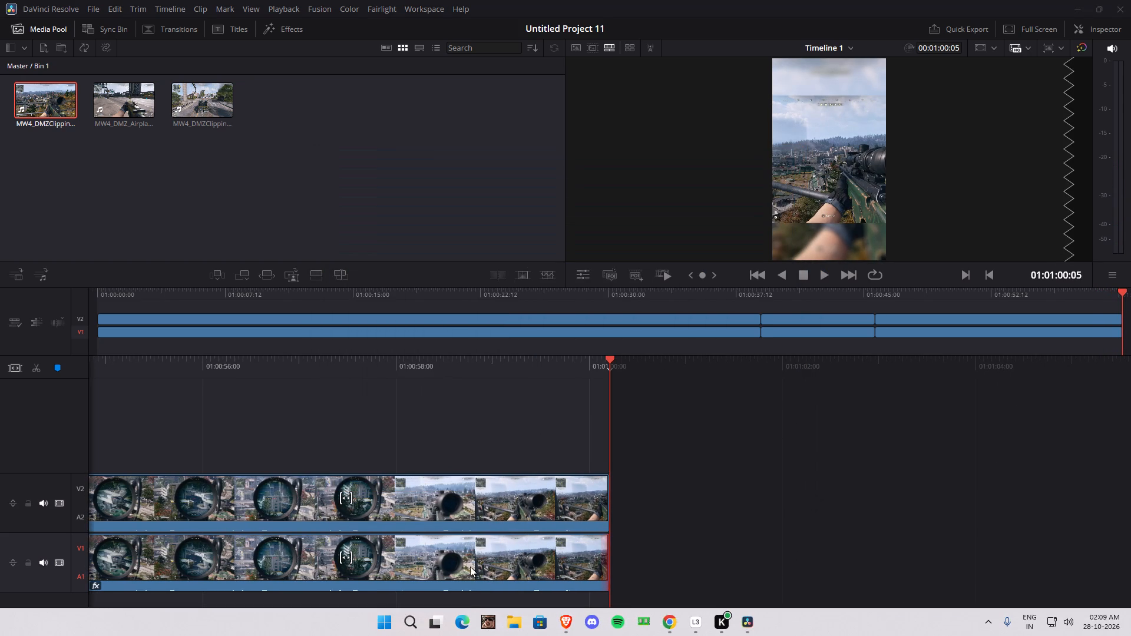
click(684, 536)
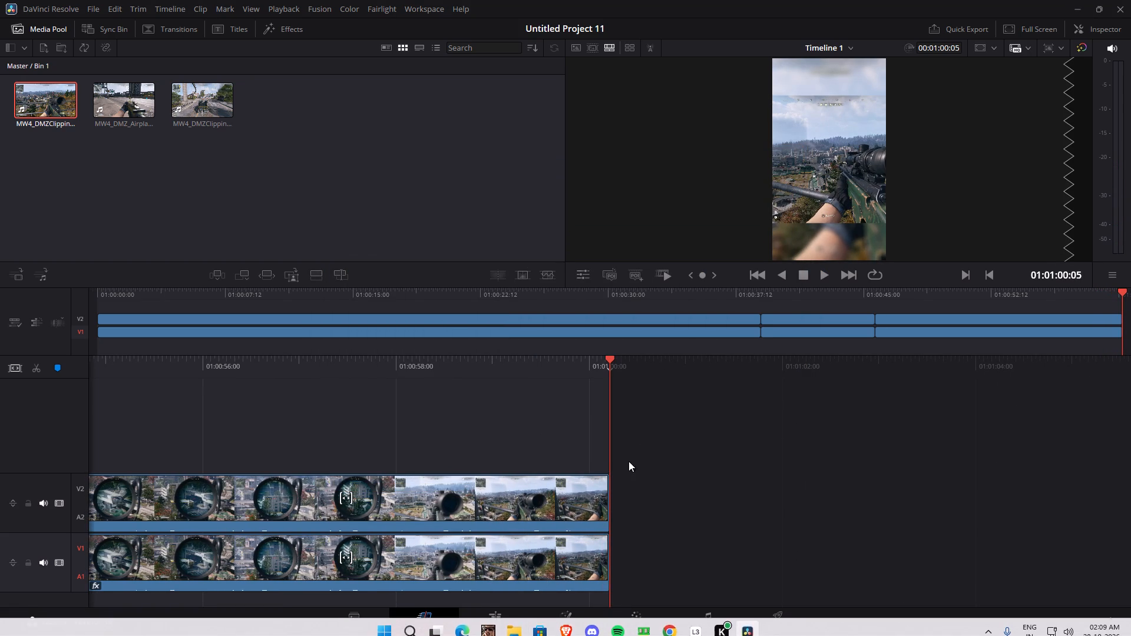
Play back the final part of the sniping clip on the Edit page to check the trimmed ending.
click(498, 611)
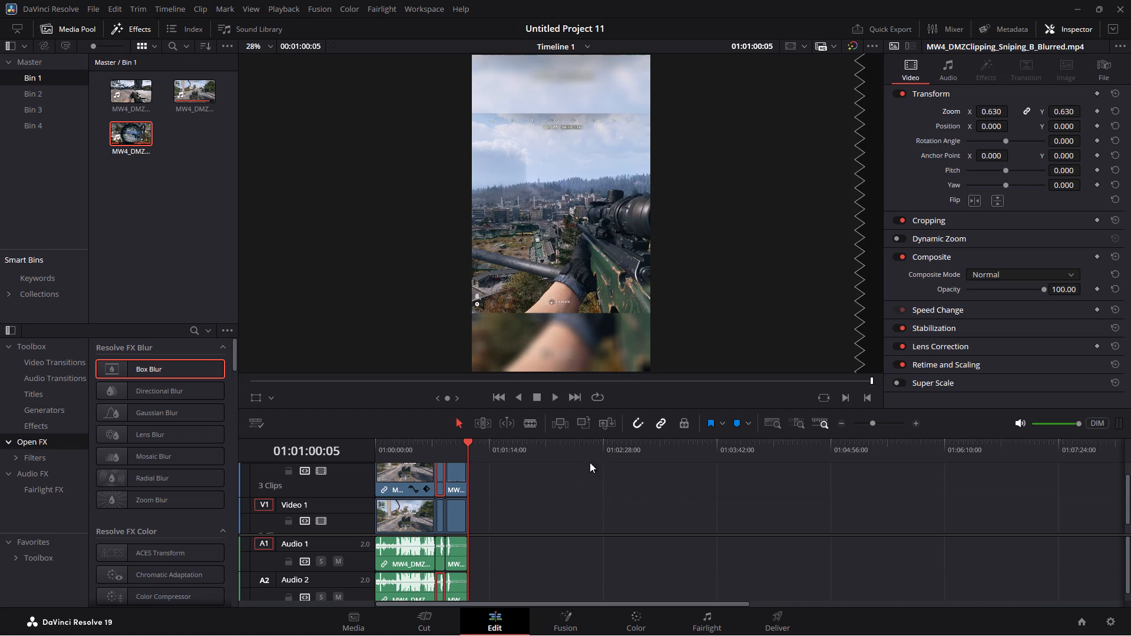
click(449, 442)
key(space)
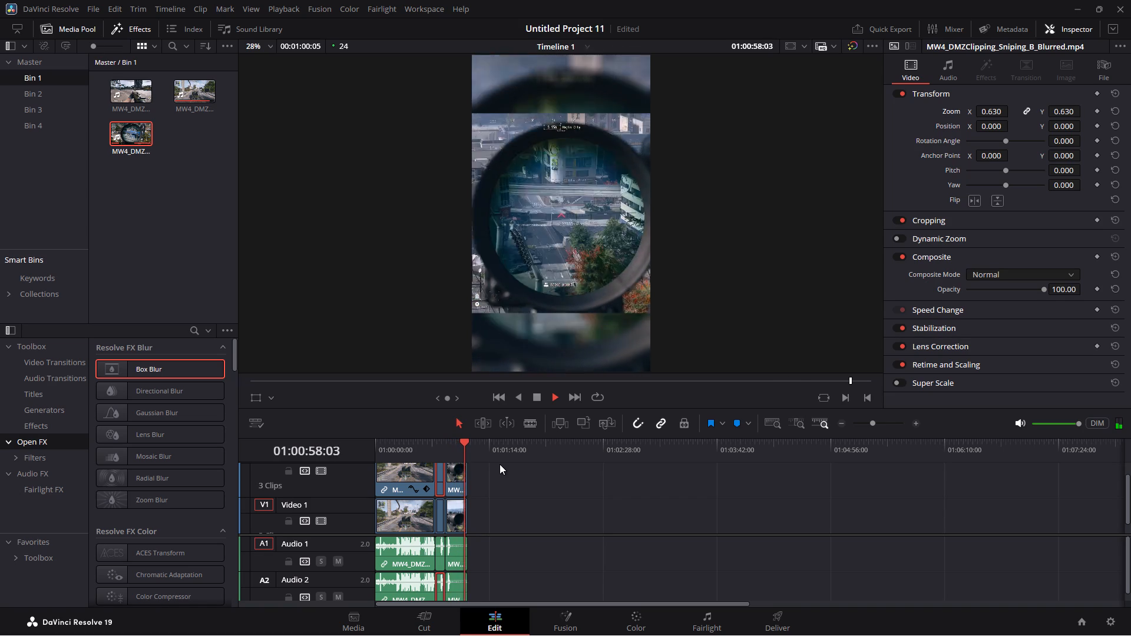
key(space)
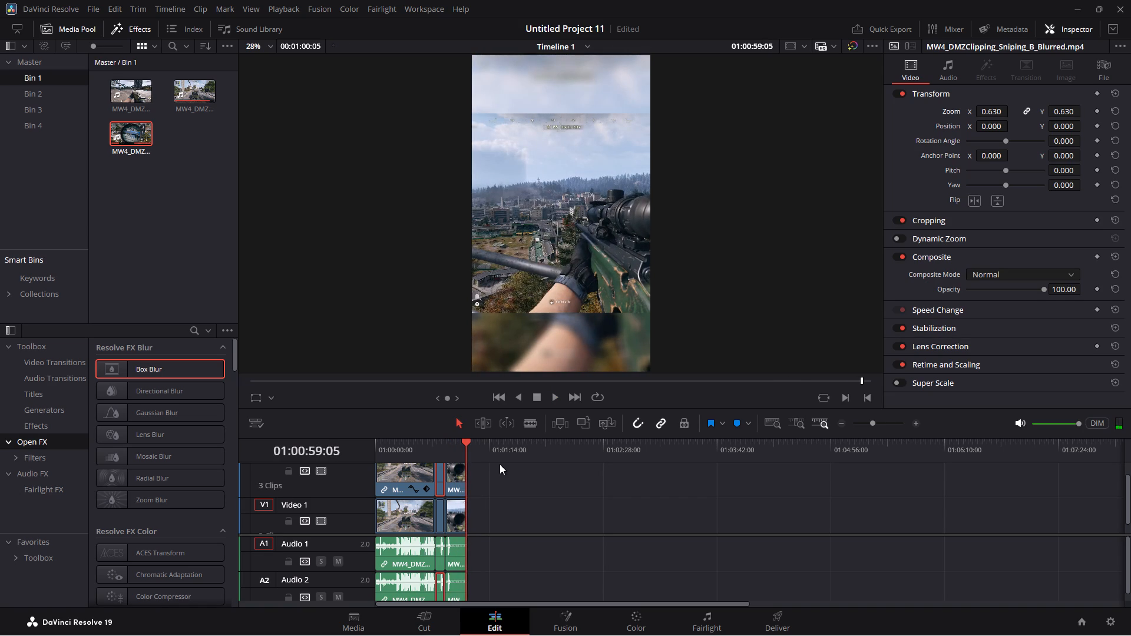
click(459, 439)
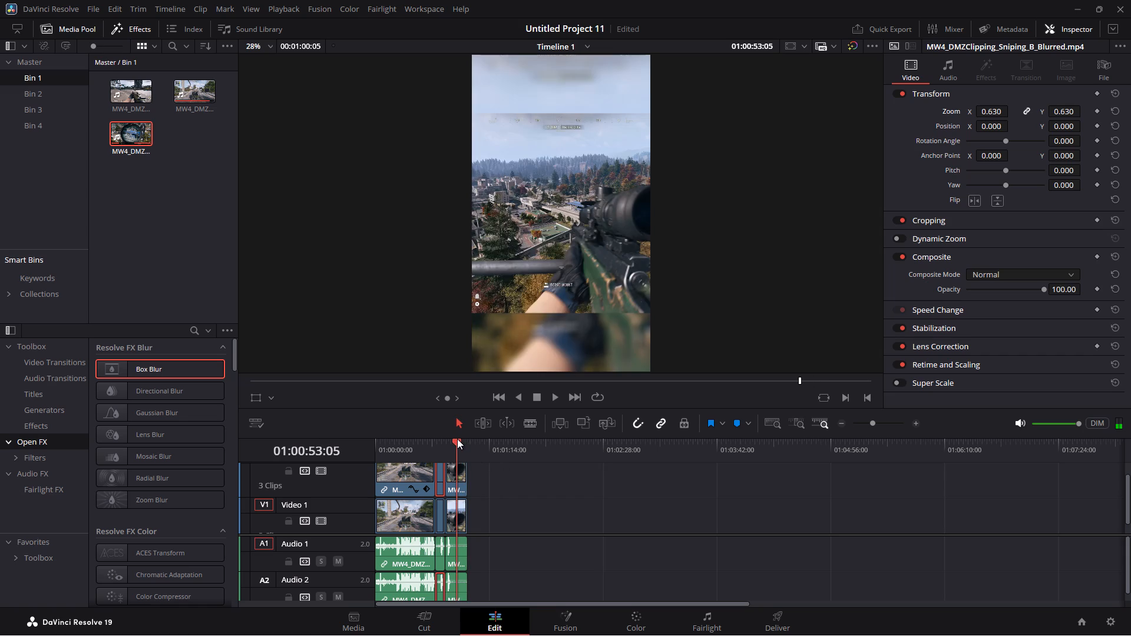
key(space)
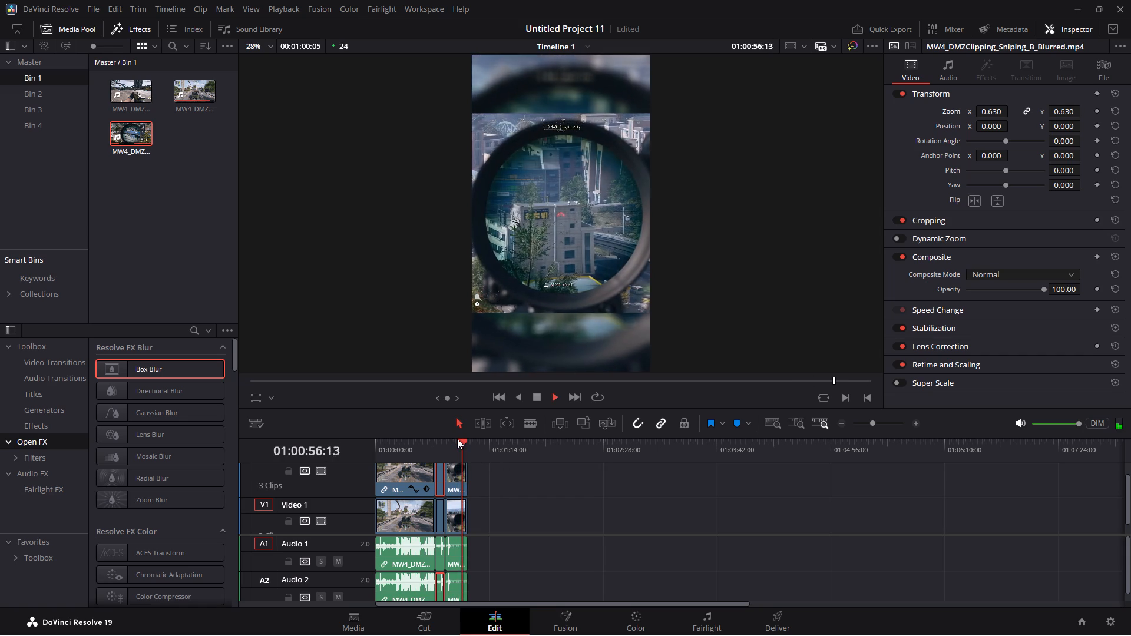
key(space)
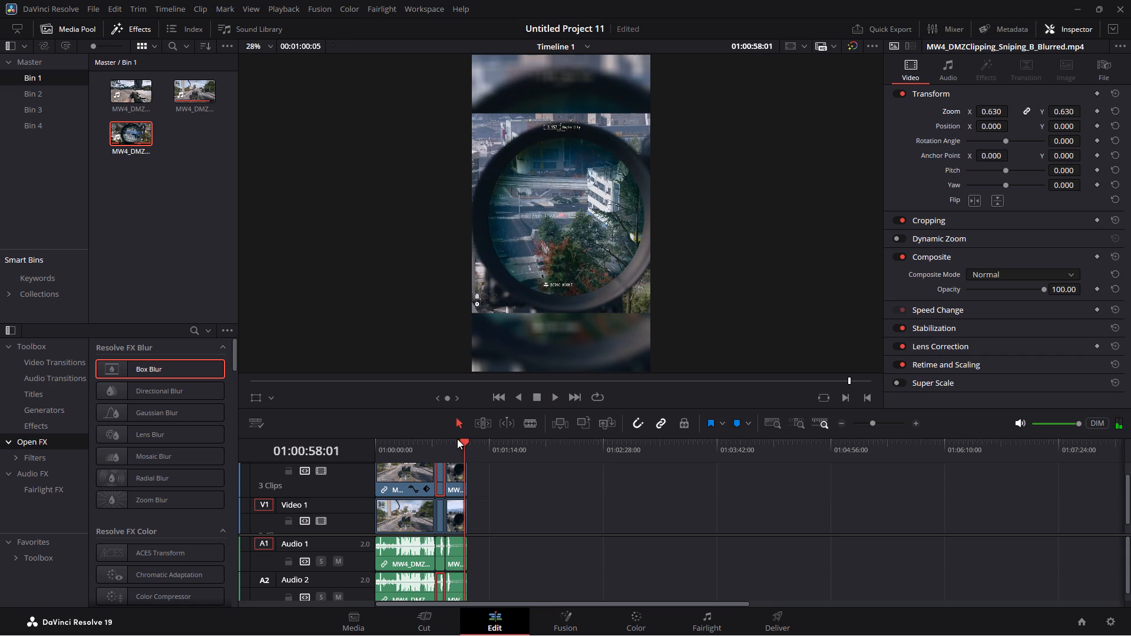
Place the MW4_DMZ_AirplaneExtract_Blurred clip on Video 1 directly after the sniping clip and turn off its audio volume.
drag(131, 94, 426, 309)
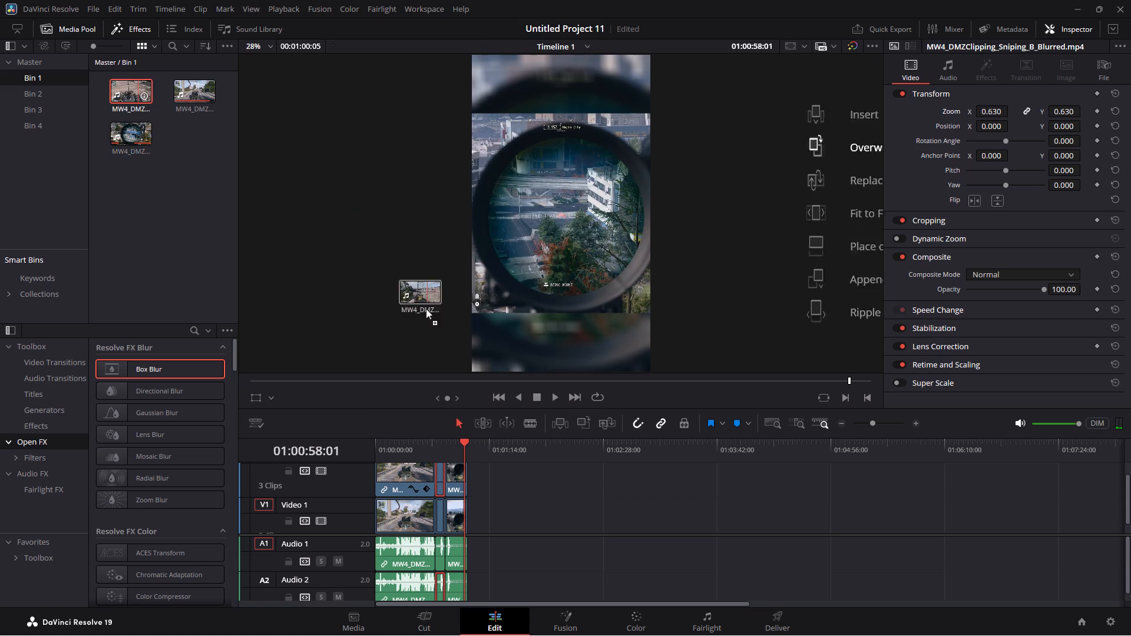
drag(426, 309, 472, 518)
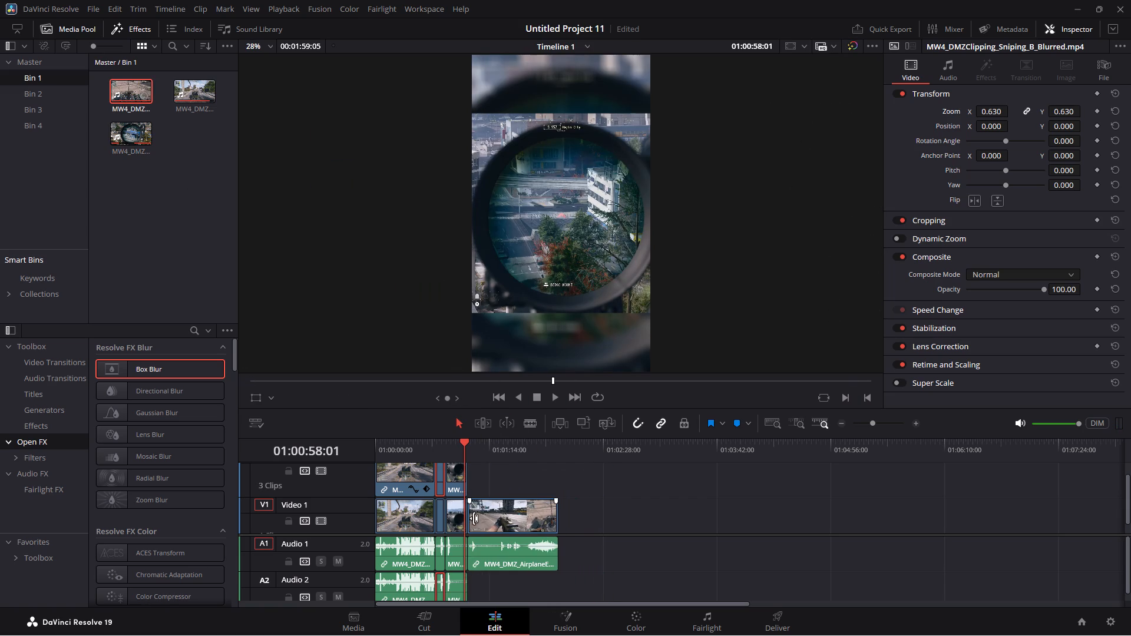
click(505, 512)
click(947, 69)
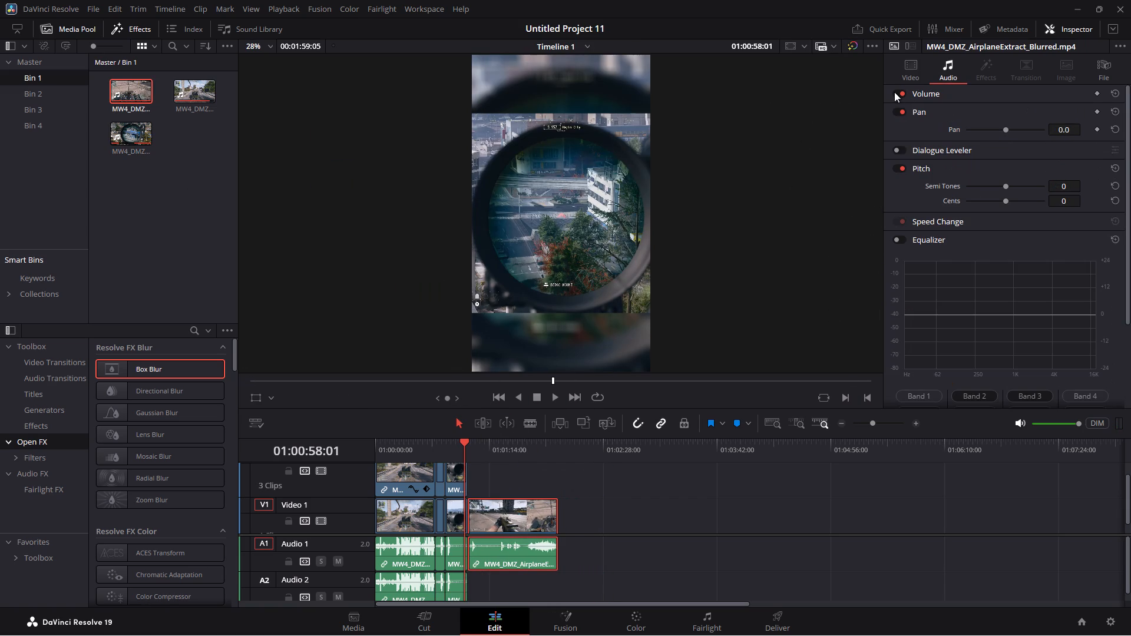
click(895, 93)
Apply Box Blur to the airplane clip on Video 1 with horizontal and vertical strength 0.343.
drag(169, 364, 534, 508)
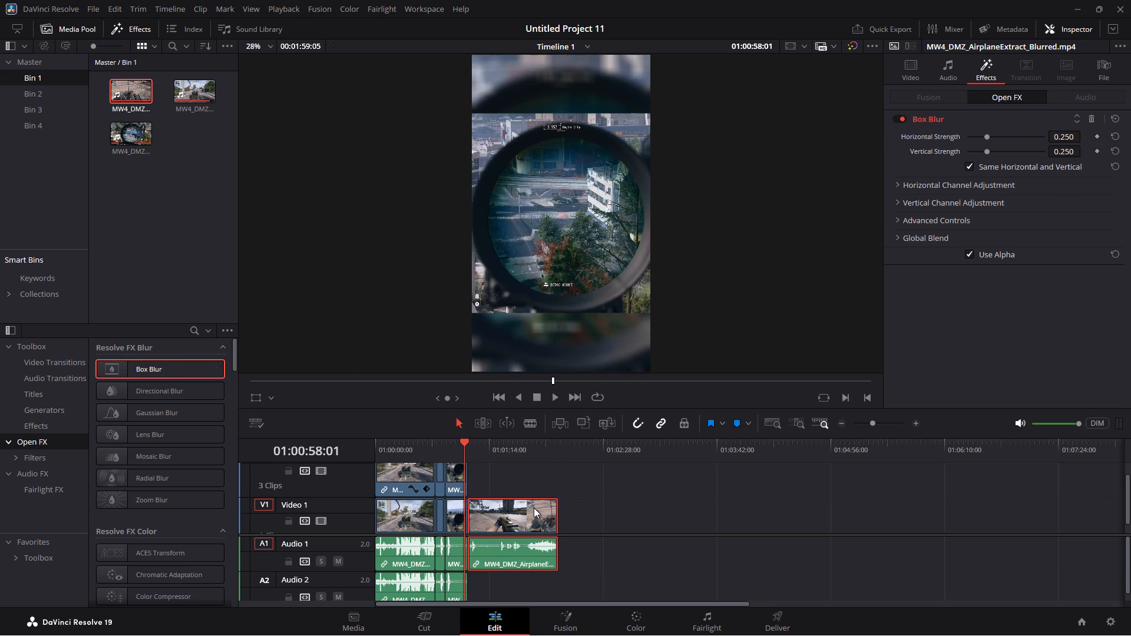
click(474, 443)
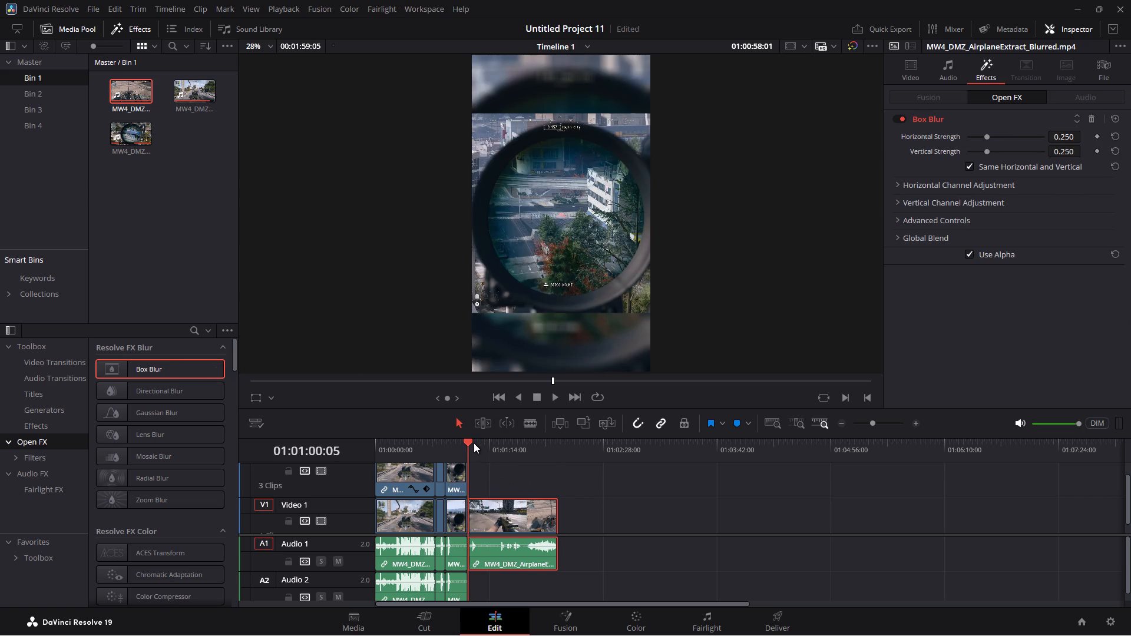
drag(1064, 137, 1097, 137)
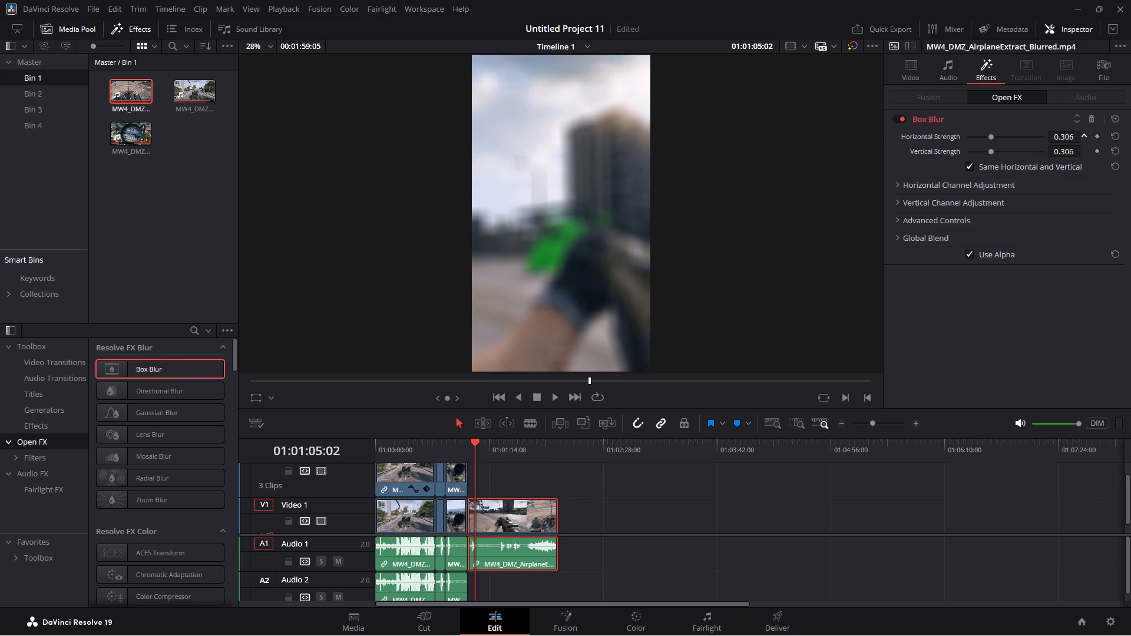
drag(1097, 137, 1116, 134)
drag(1116, 134, 1119, 134)
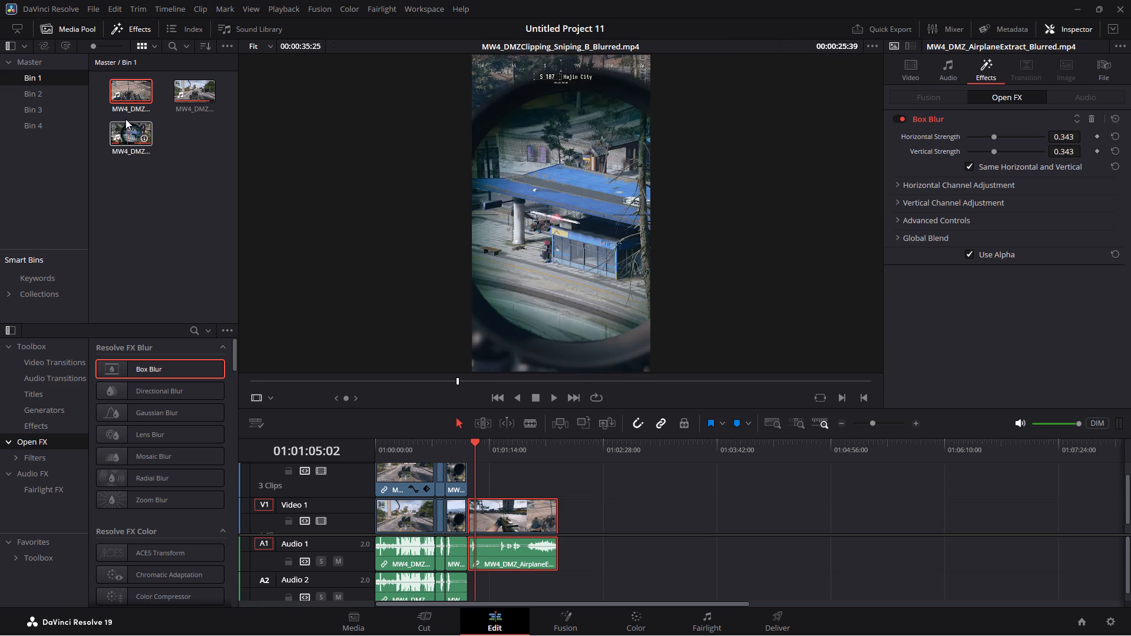
Add a second copy of the airplane clip on Video 2, aligned directly above the blurred copy.
drag(130, 90, 537, 471)
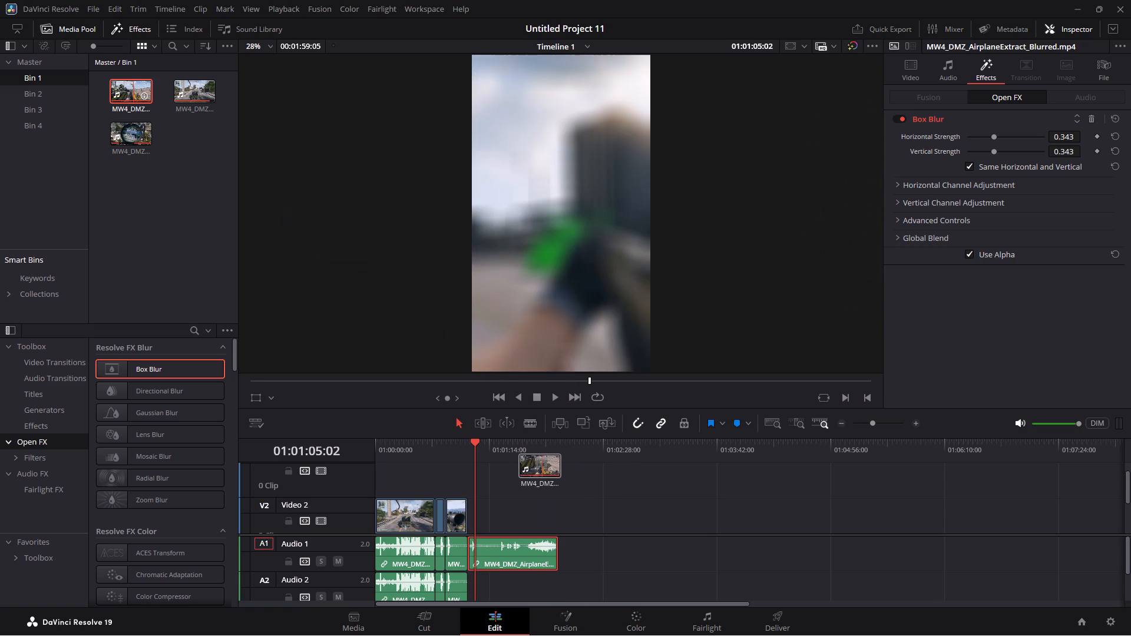
drag(537, 471, 535, 492)
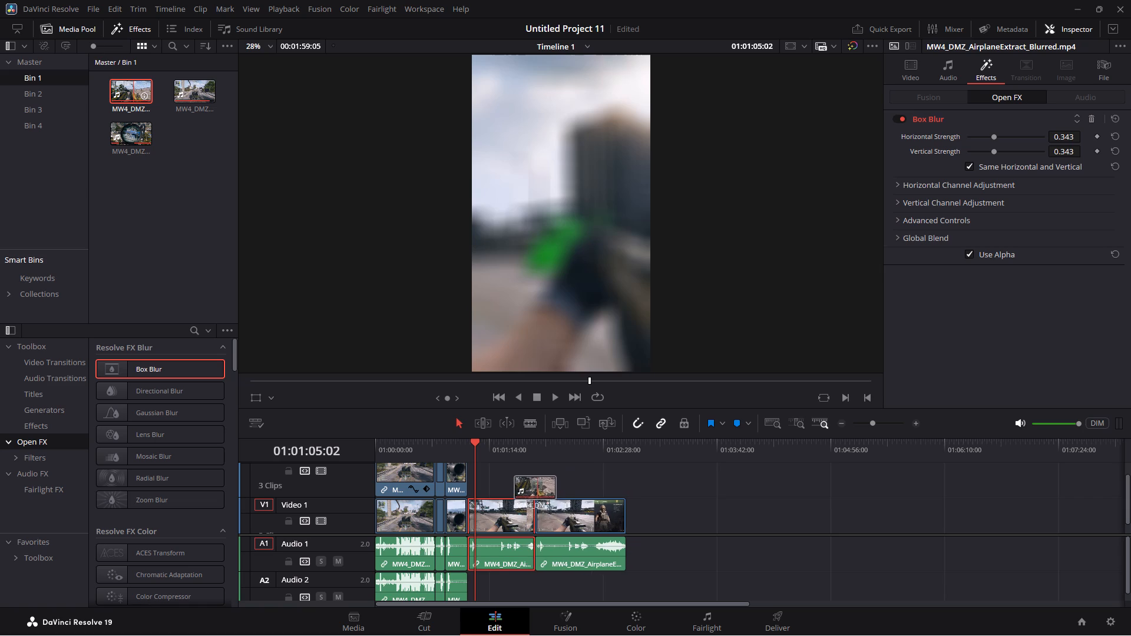
drag(535, 492, 535, 490)
drag(570, 483, 506, 488)
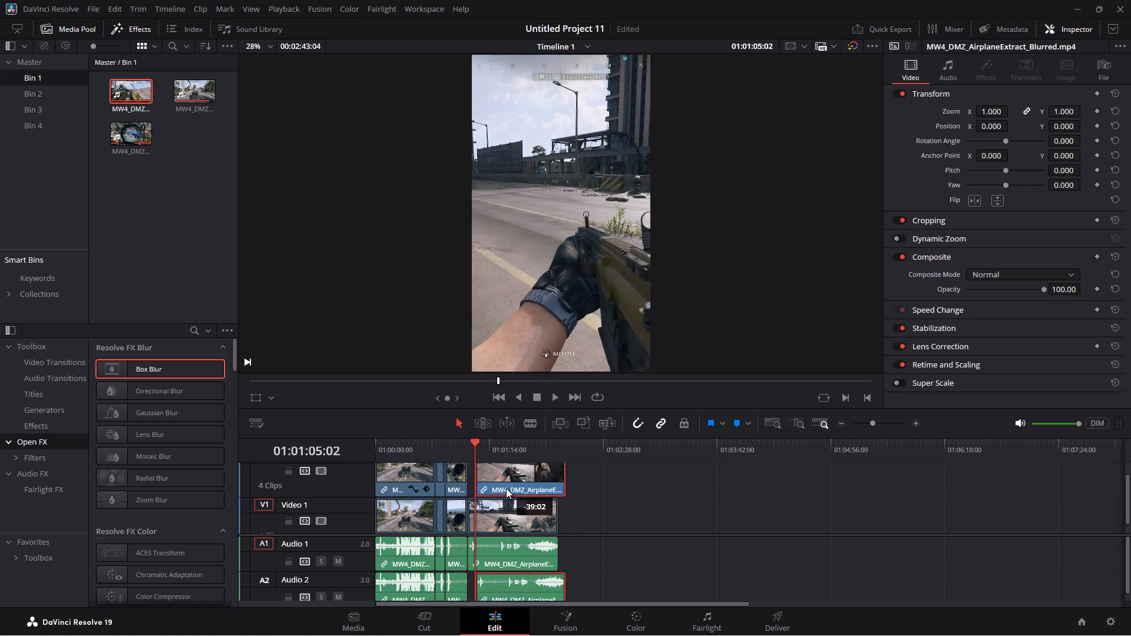
drag(506, 488, 502, 488)
Scale the airplane clip on Video 2 to a zoom of 0.620 so the blurred background frames it.
click(521, 518)
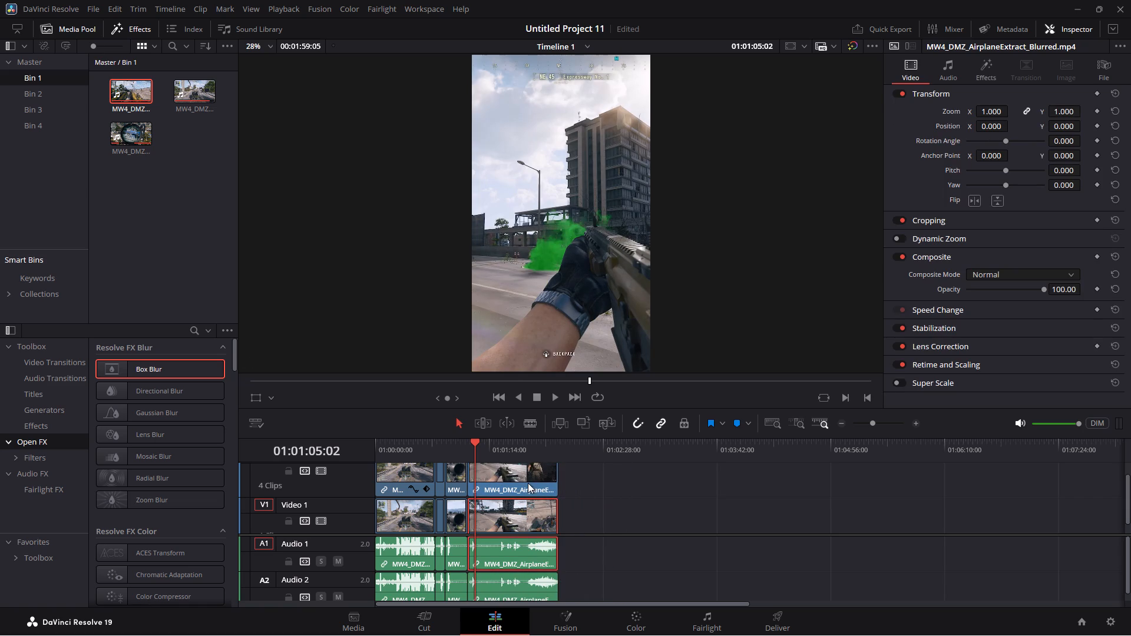
click(528, 483)
drag(1076, 113, 1062, 116)
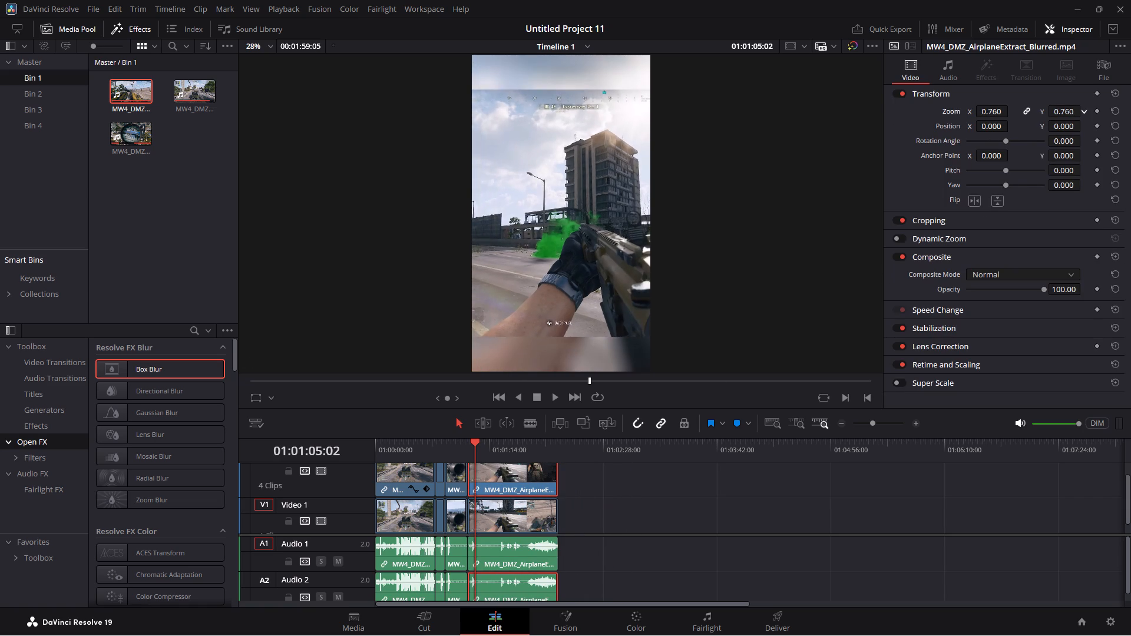
drag(1062, 116, 1055, 121)
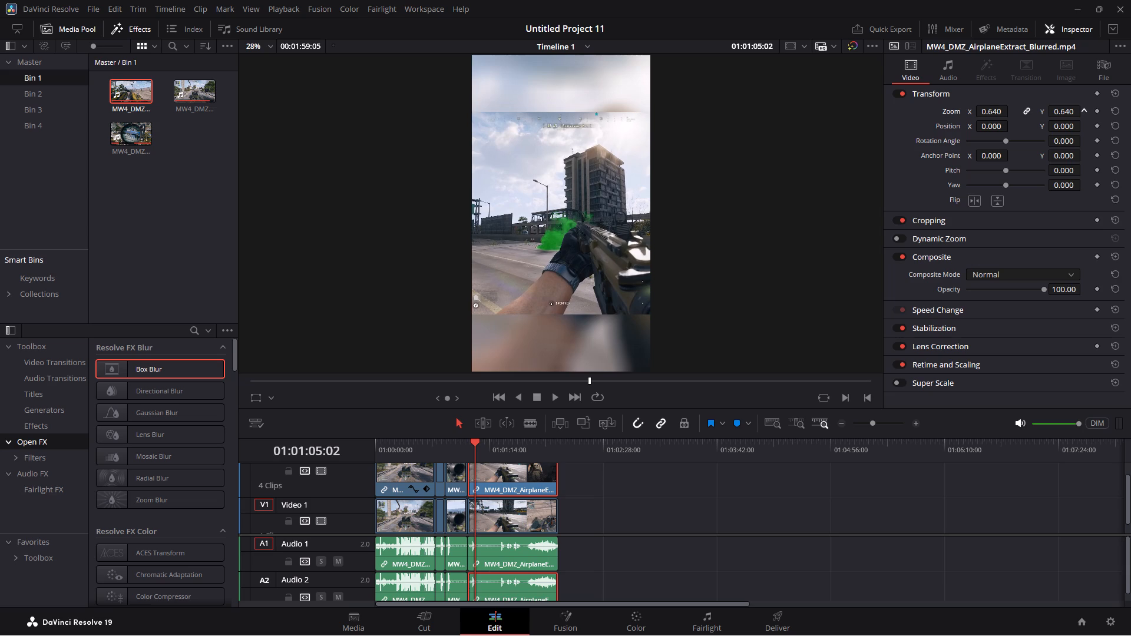
drag(1055, 121, 1056, 122)
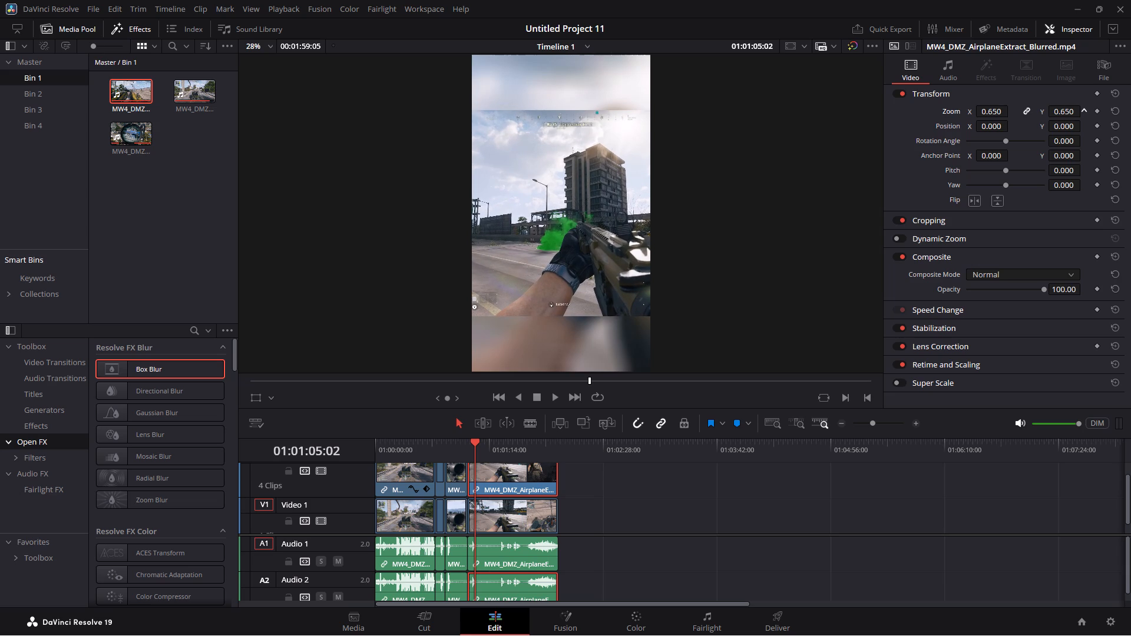
drag(1056, 122, 1054, 122)
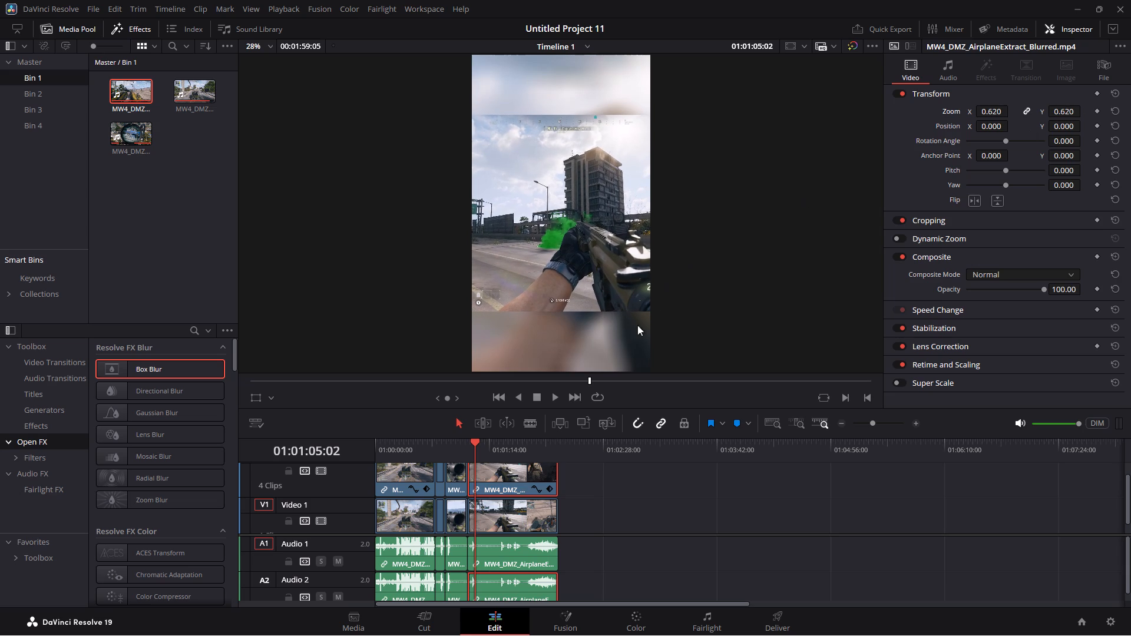
Play from the late sniping clip into the airplane clip and set the foreground airplane clip's Position X to 33.
drag(475, 442, 458, 442)
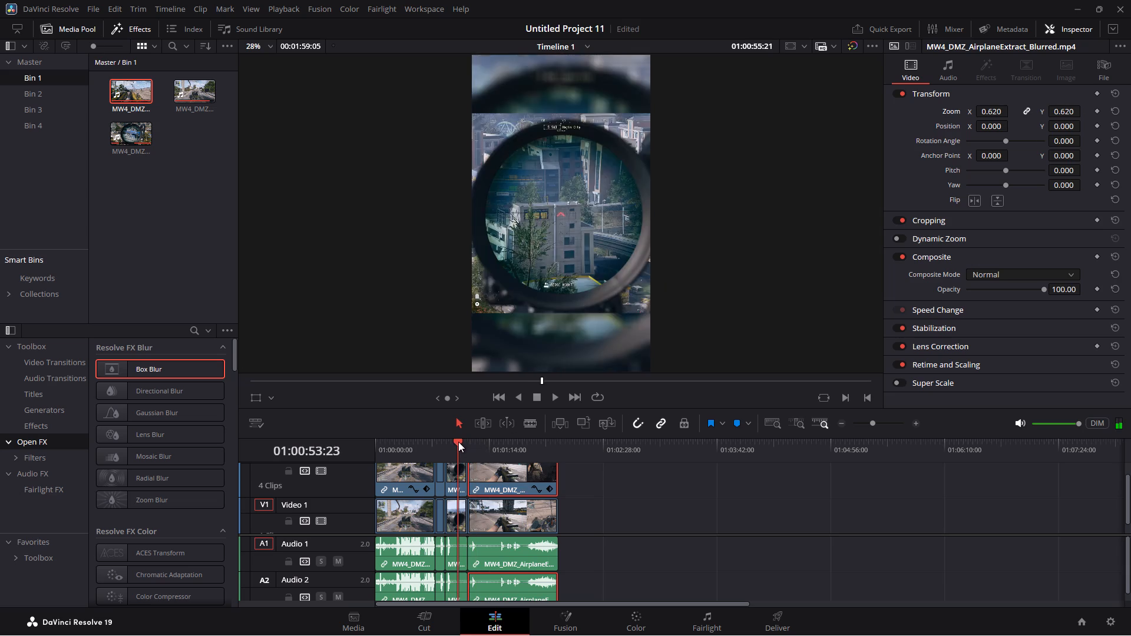
key(space)
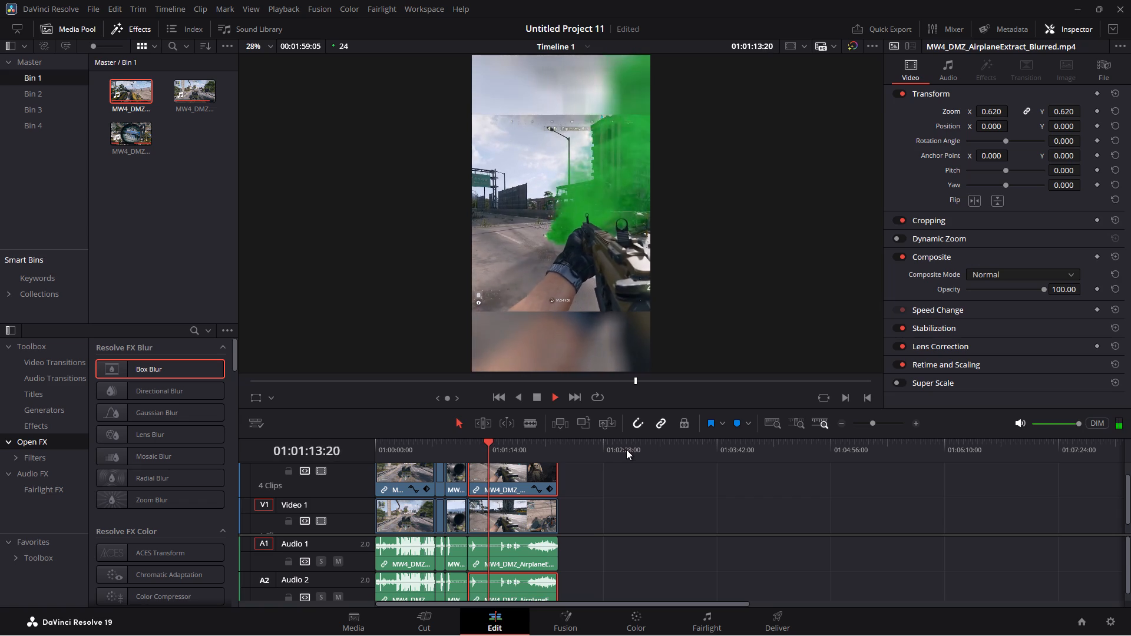
click(501, 442)
click(511, 443)
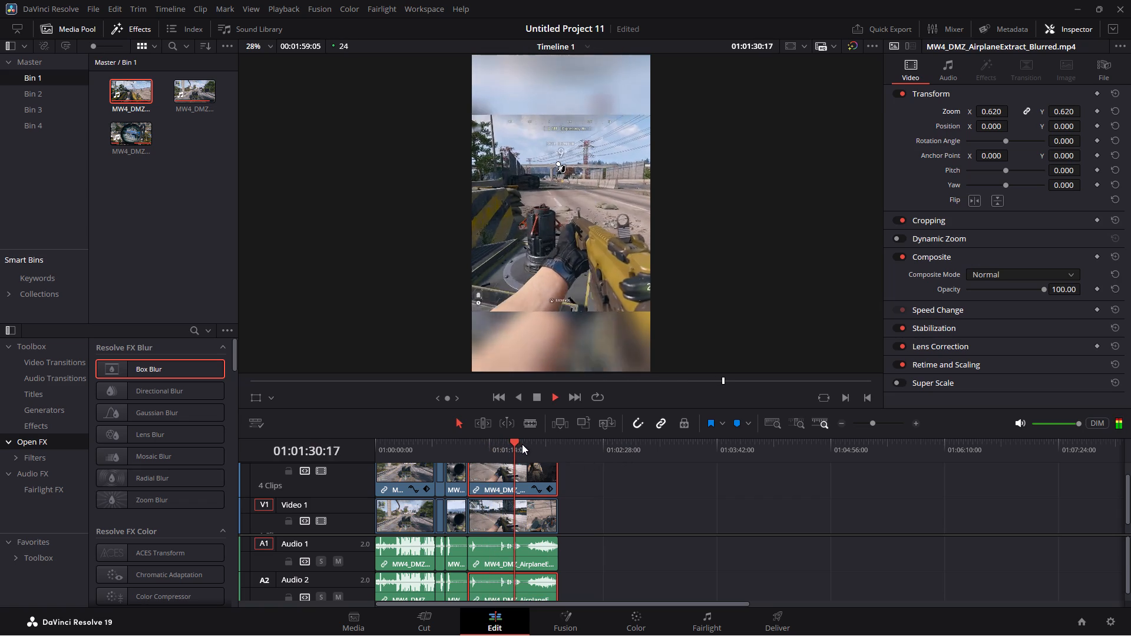
key(space)
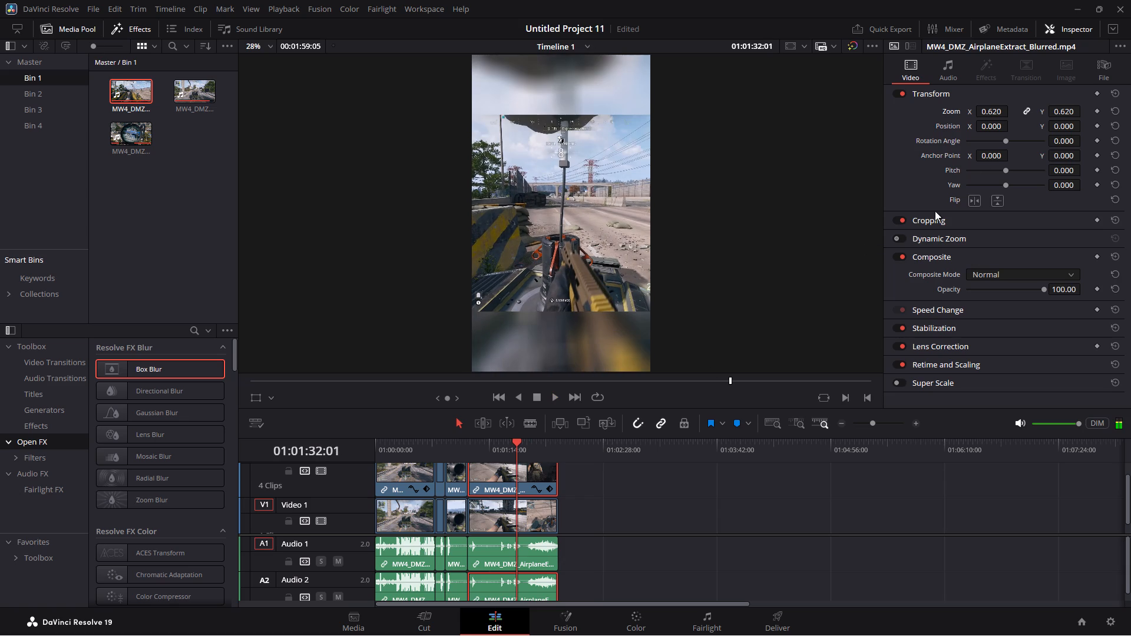
click(1059, 128)
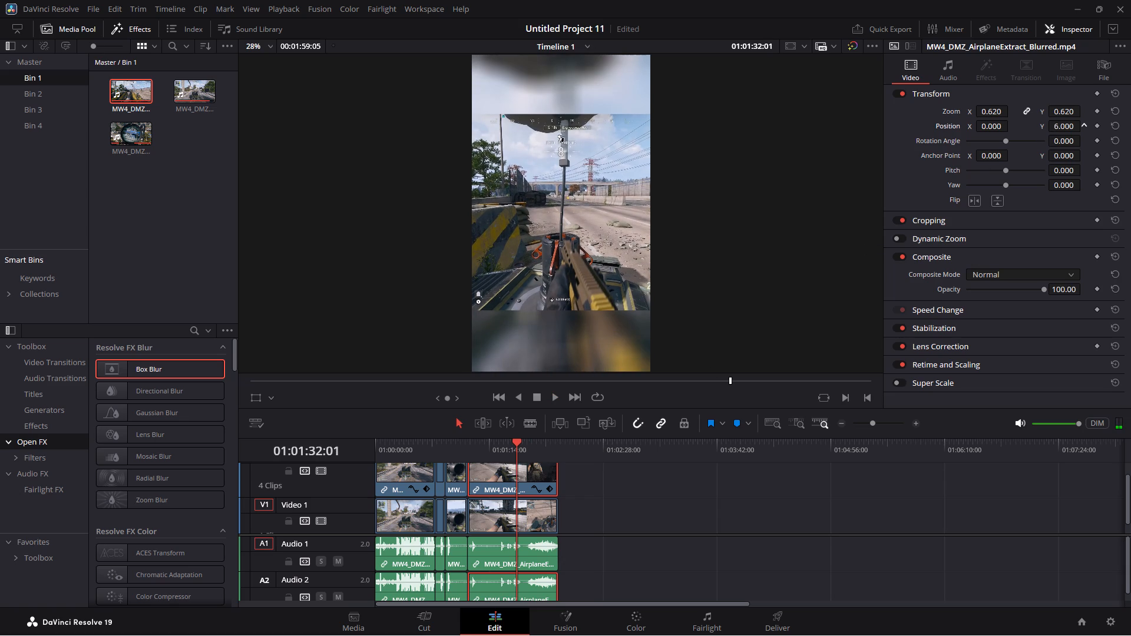
click(1114, 124)
drag(991, 130, 1010, 130)
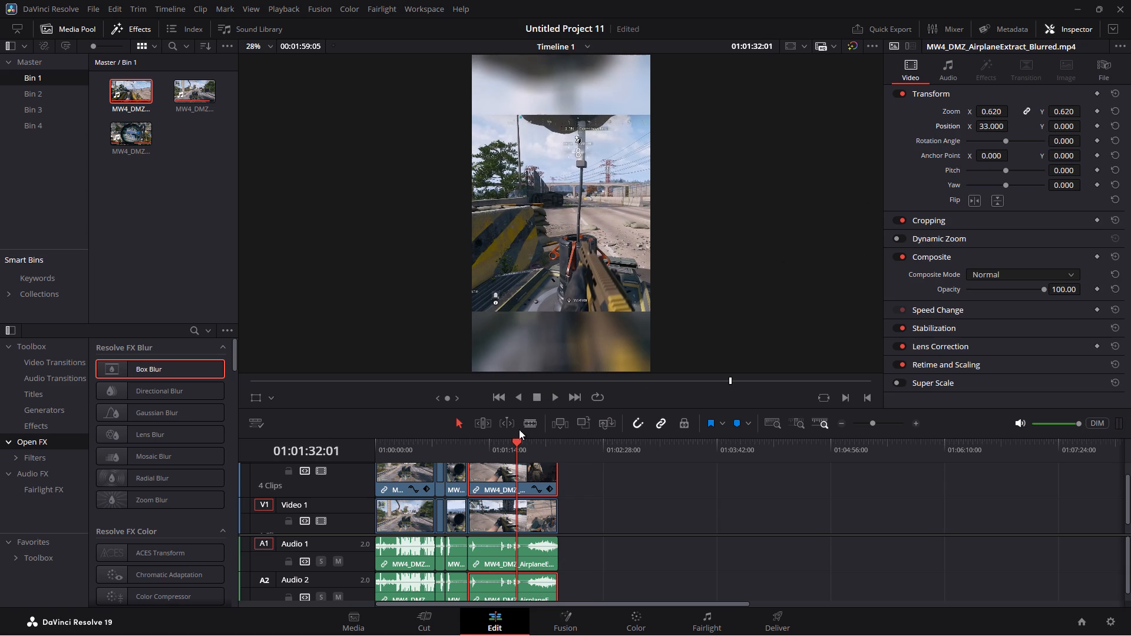
Review the airplane clip through to its ending and split it on both tracks at 01:01:51:19, before the extraction screen.
click(498, 442)
key(space)
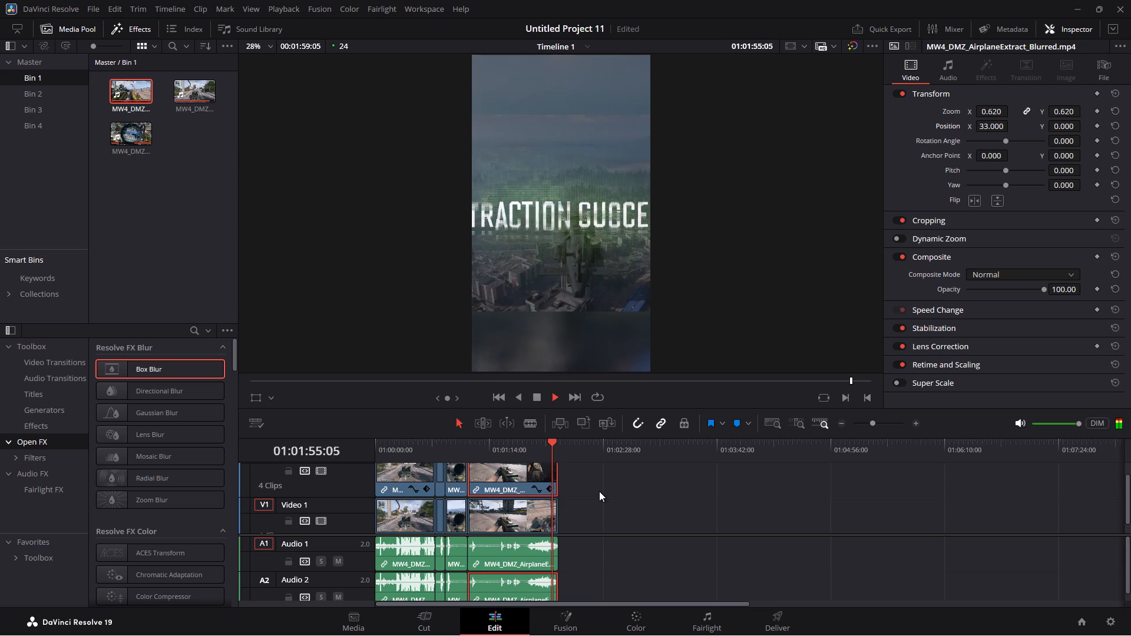
key(space)
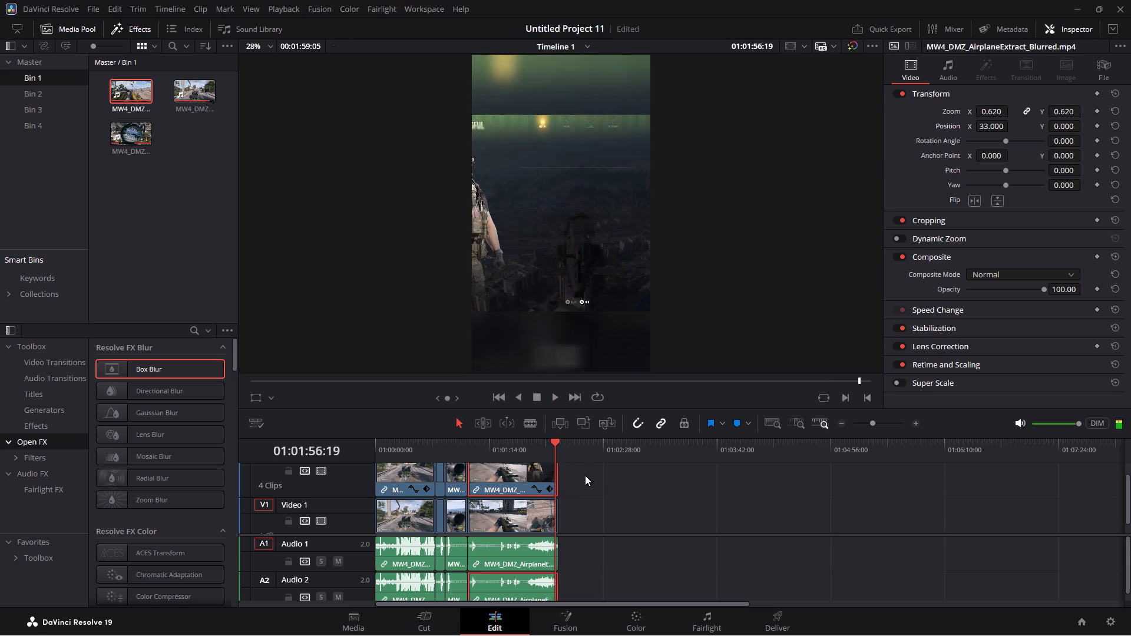
drag(553, 442, 547, 442)
click(434, 620)
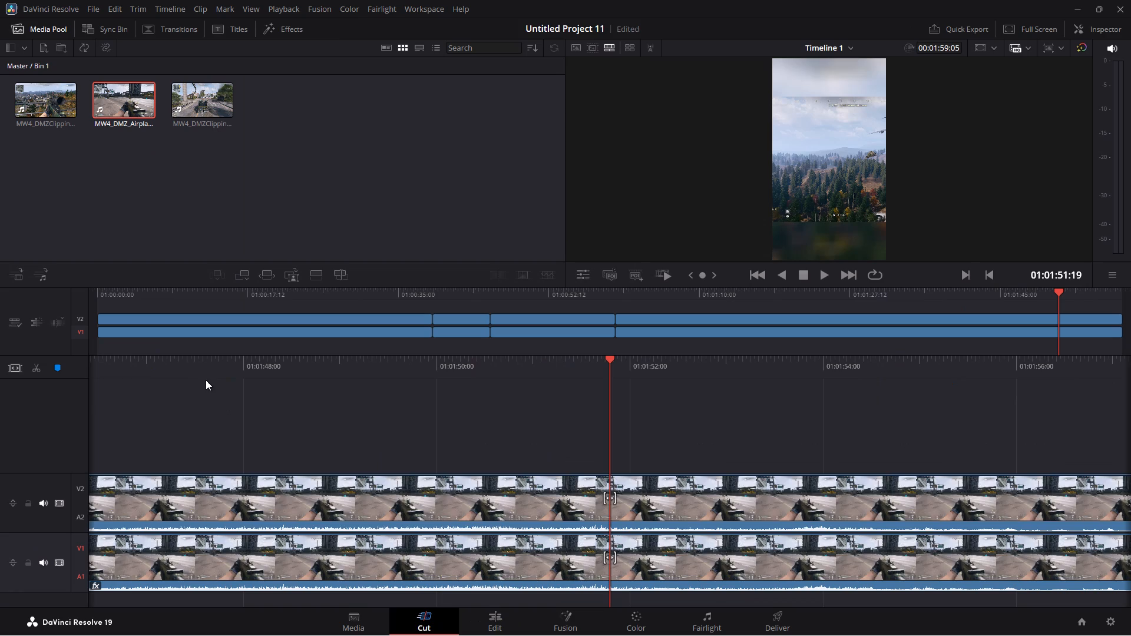
click(34, 366)
Scale the foreground airplane clip's last segment to a zoom of 0.360 with Position X -2, fitting the EXTRACTION SUCCESSFUL title in frame.
click(489, 617)
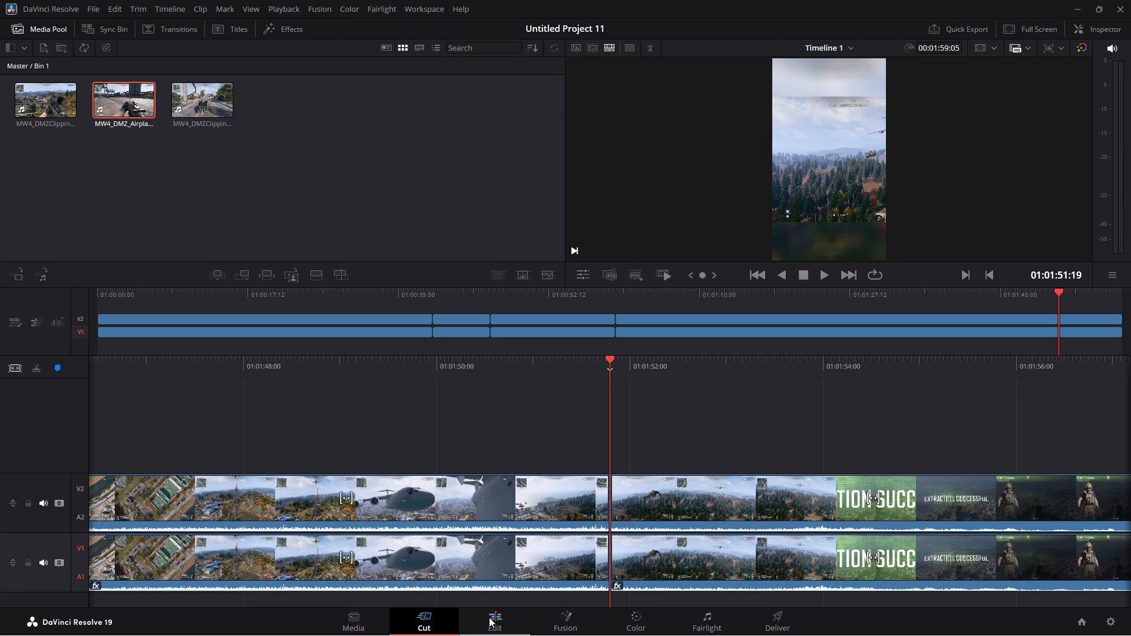
click(551, 474)
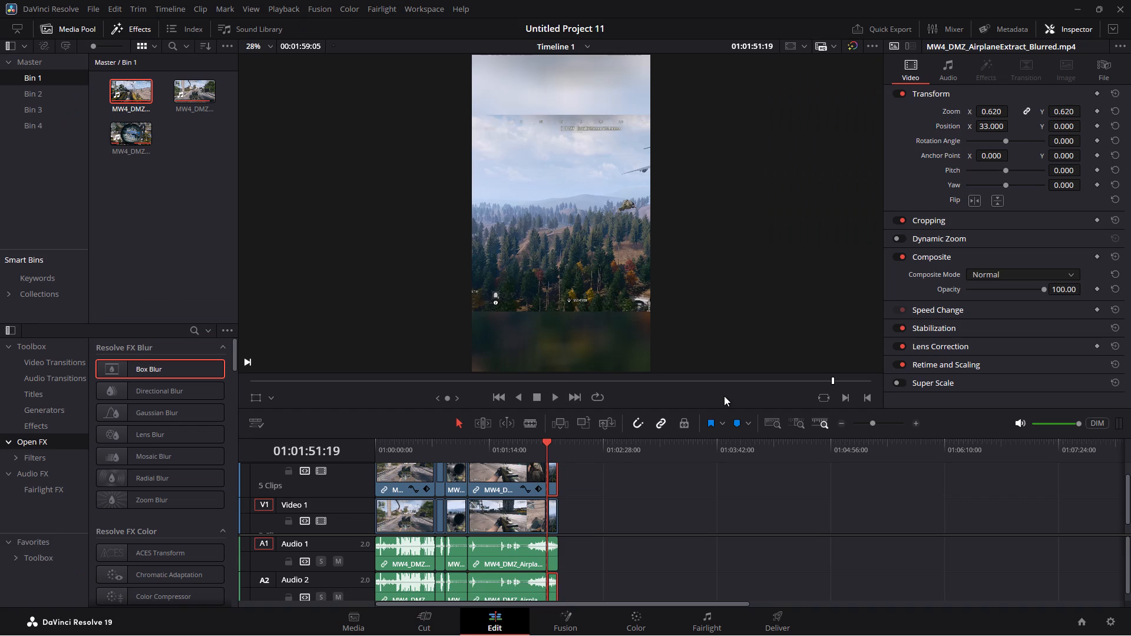
key(space)
key(space)
key(space)
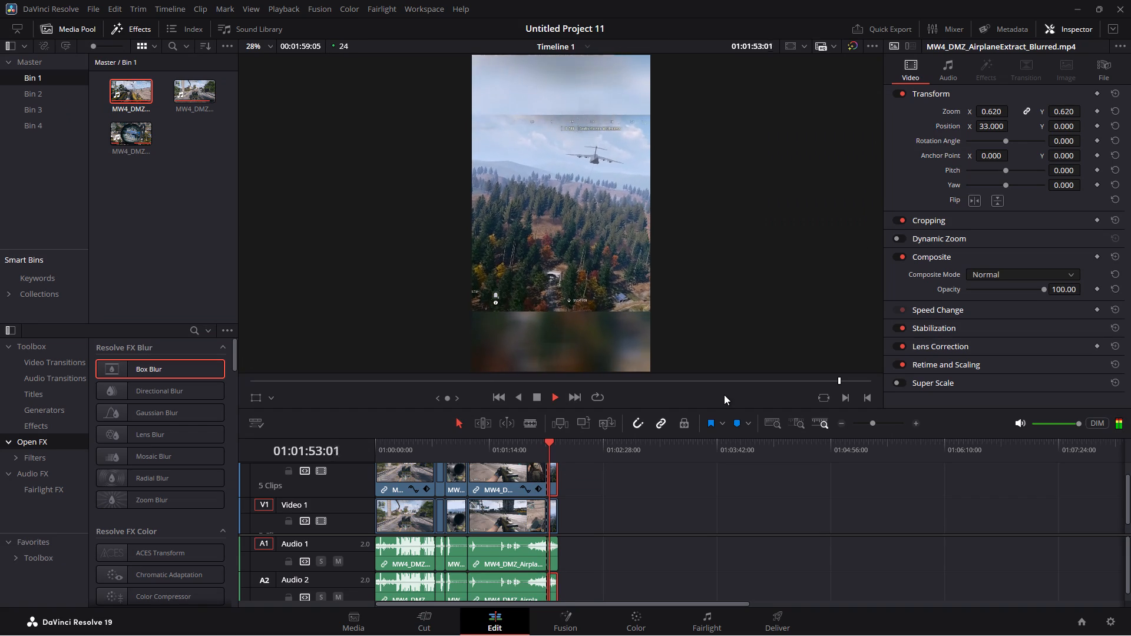
key(space)
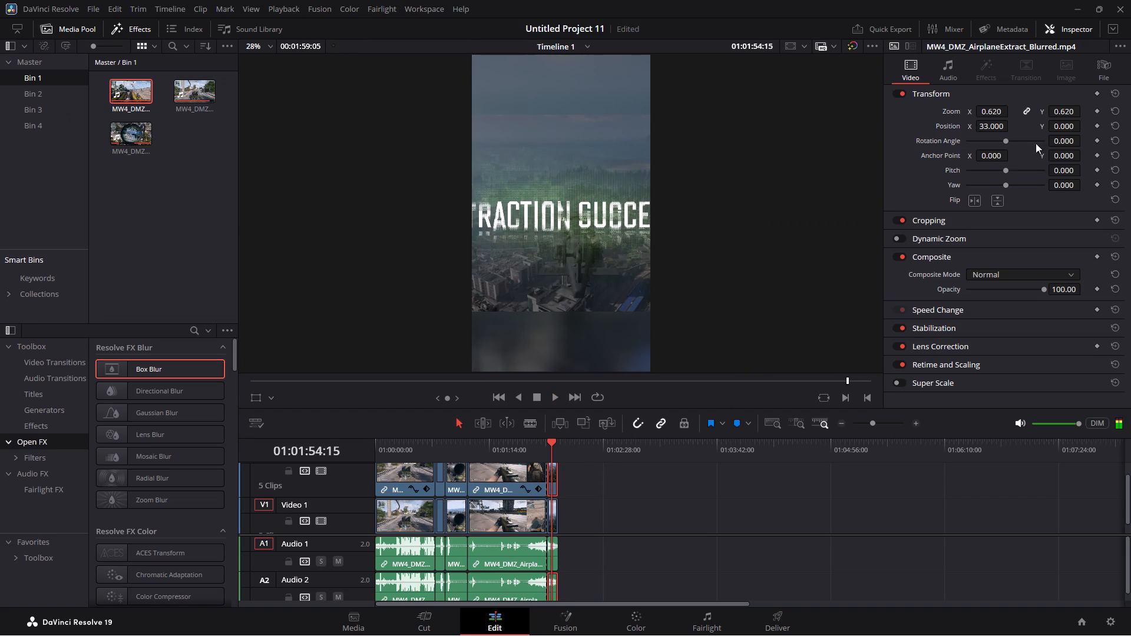
drag(1061, 112, 1059, 112)
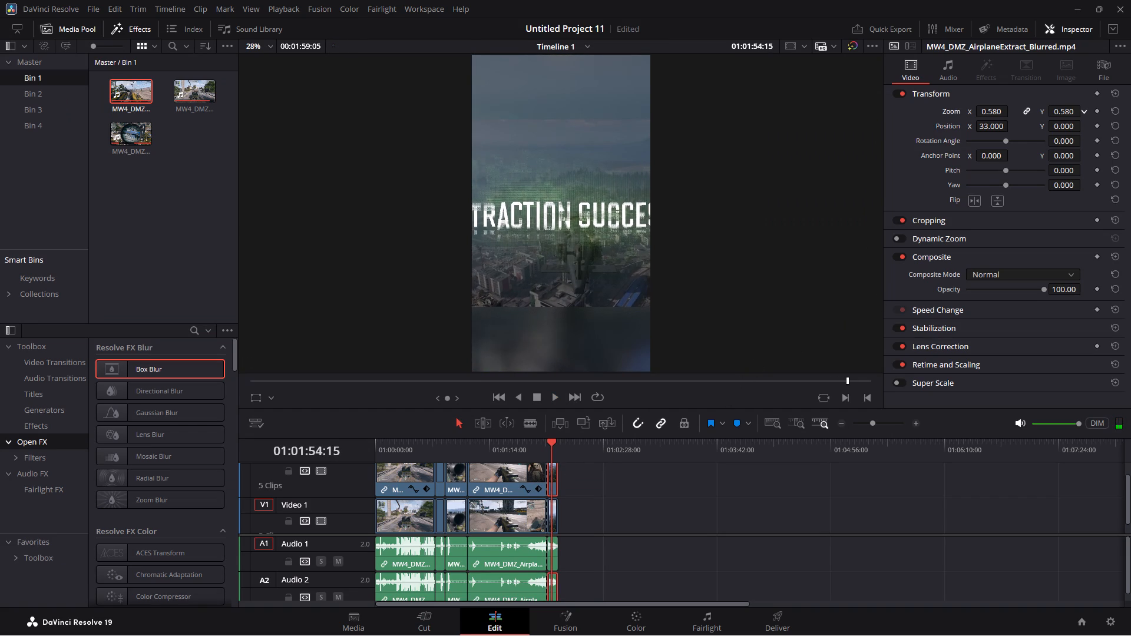
drag(1059, 112, 1053, 111)
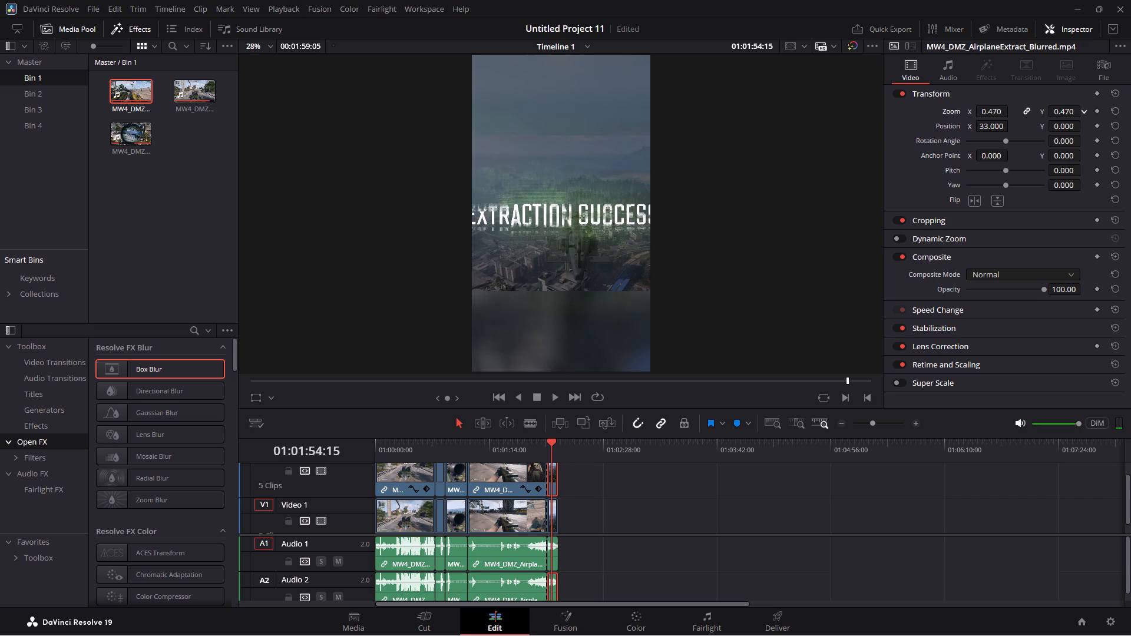
drag(1053, 111, 1049, 112)
drag(987, 125, 980, 124)
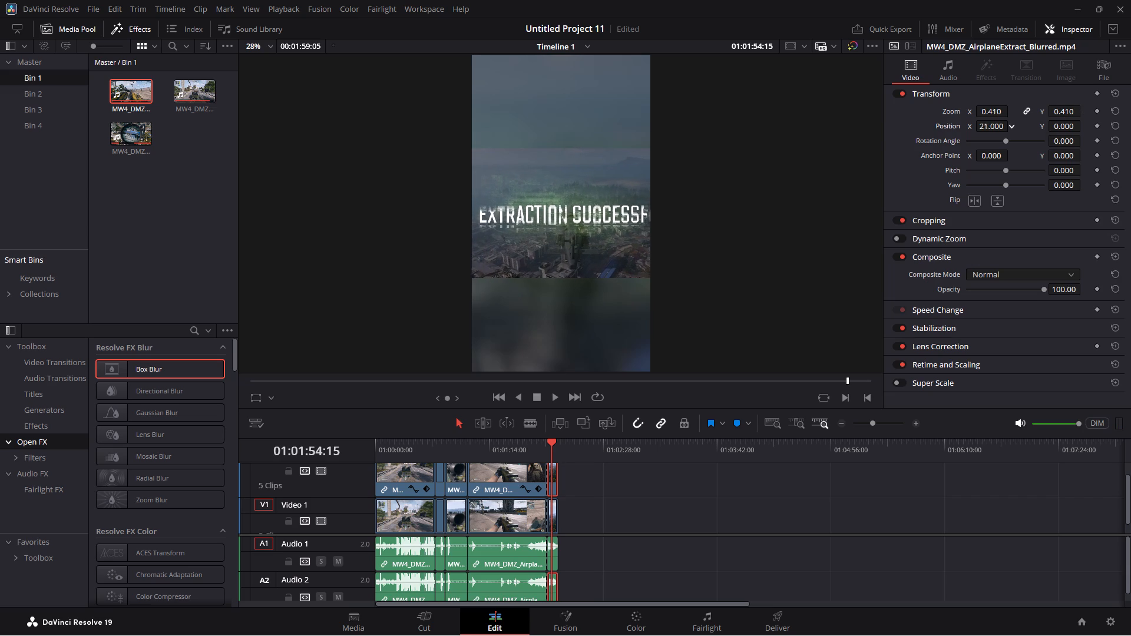
drag(980, 124, 977, 124)
click(1060, 111)
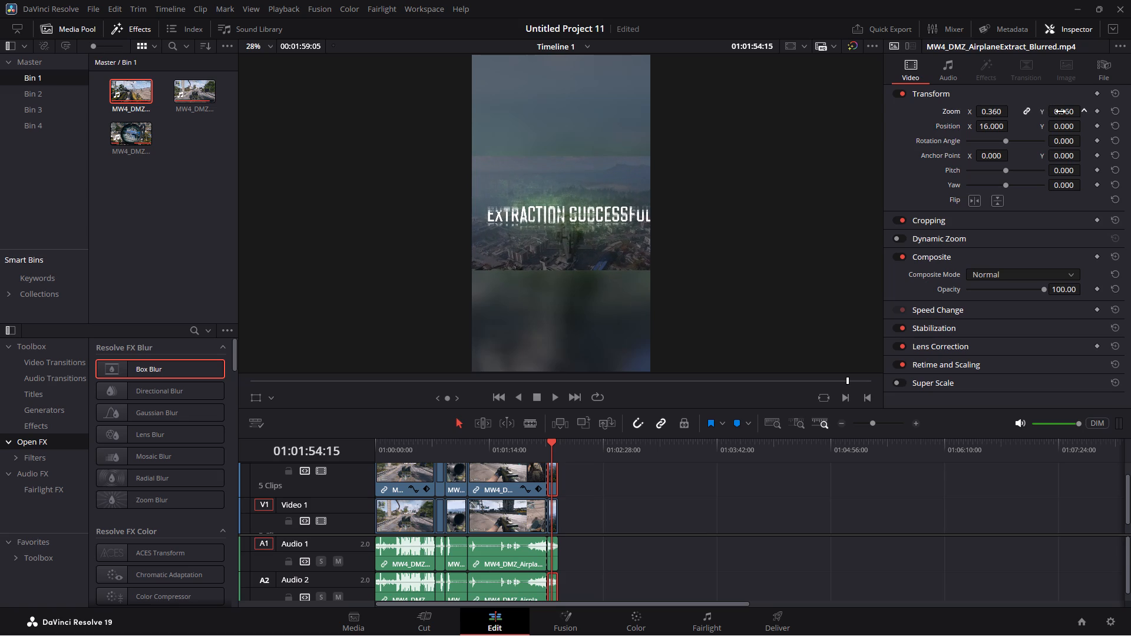
drag(1002, 124, 991, 124)
Play through the extraction ending, split both tracks at 01:01:56:08 and delete everything after that point.
click(543, 437)
click(533, 442)
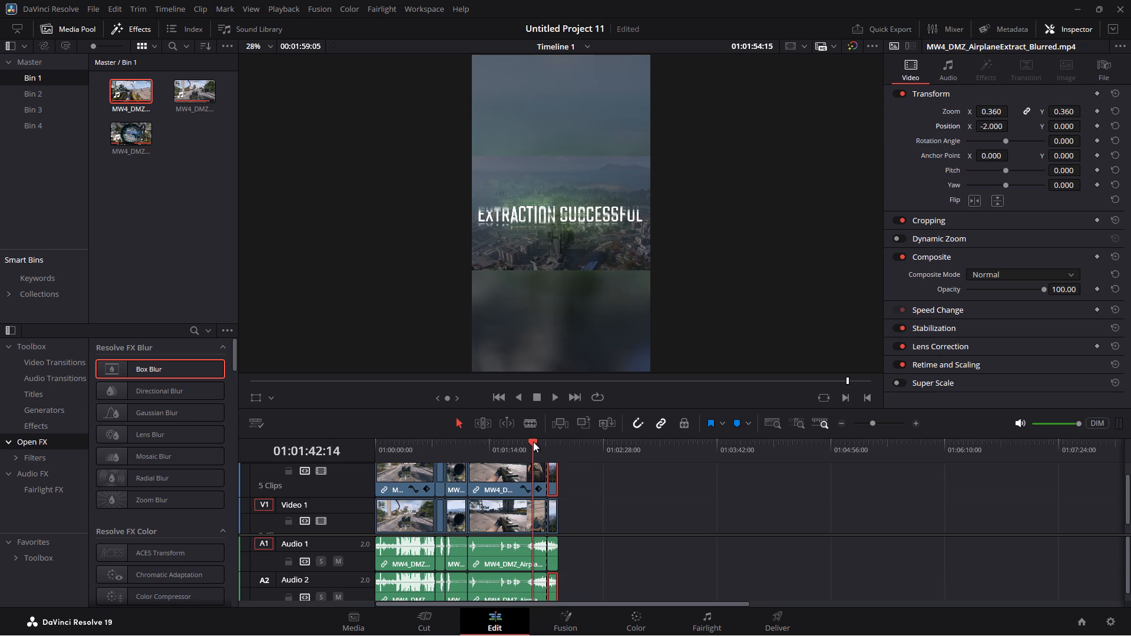
key(space)
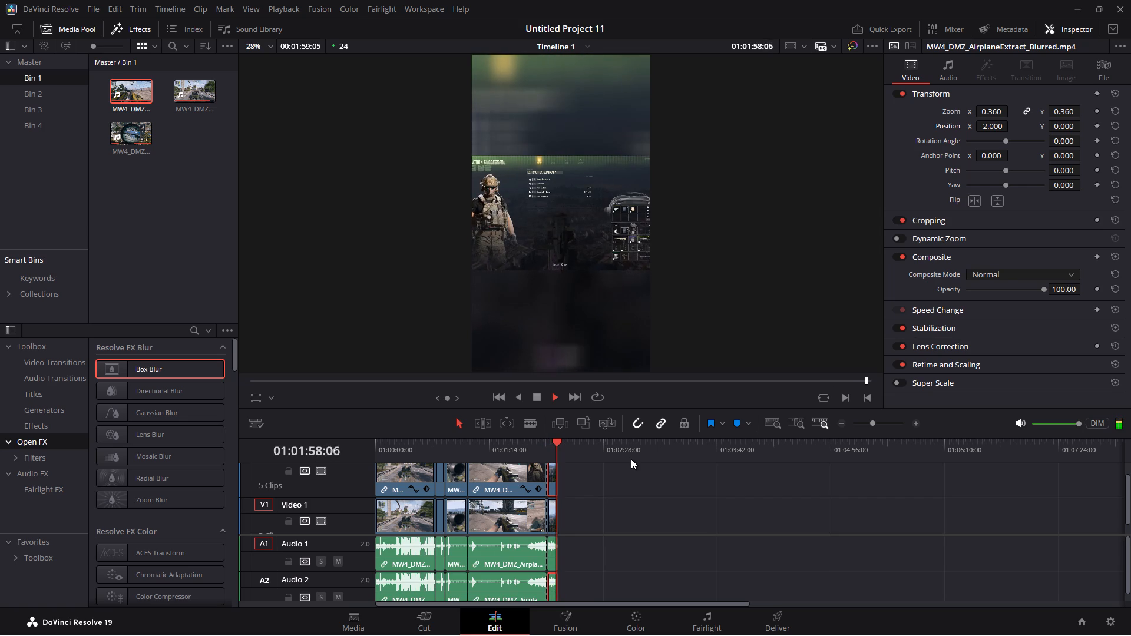
click(556, 443)
key(space)
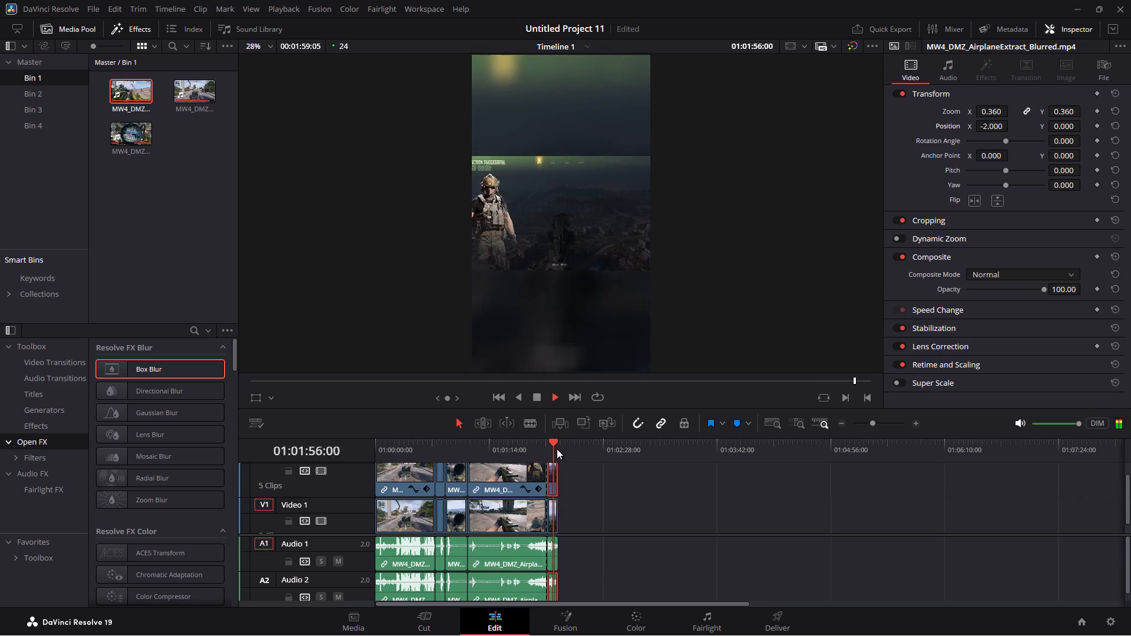
key(space)
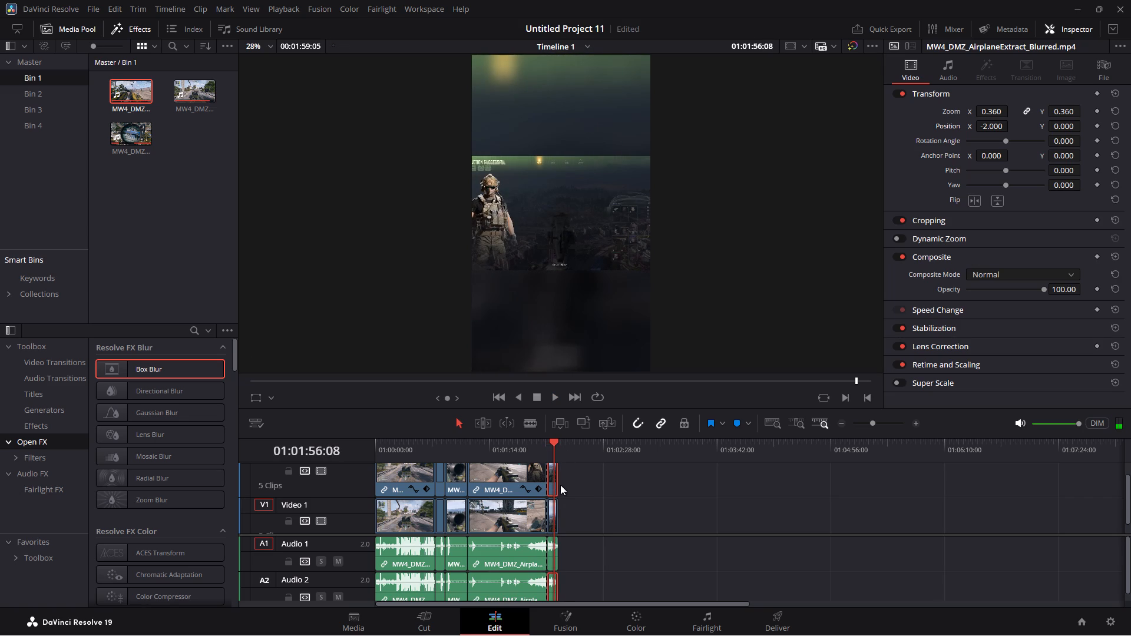
click(442, 617)
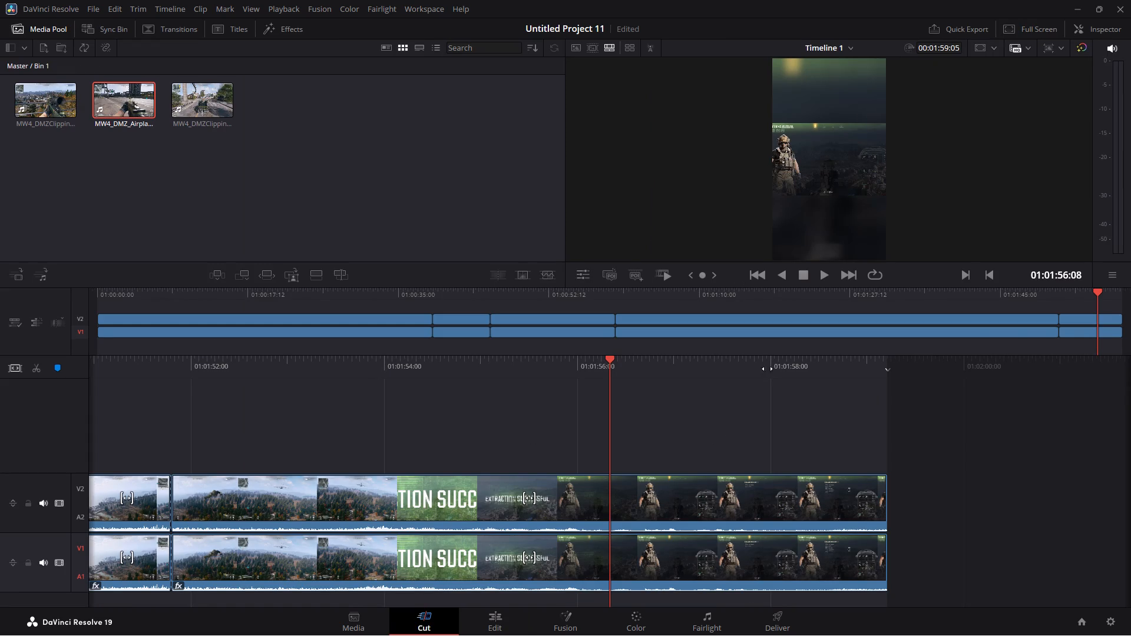
click(42, 369)
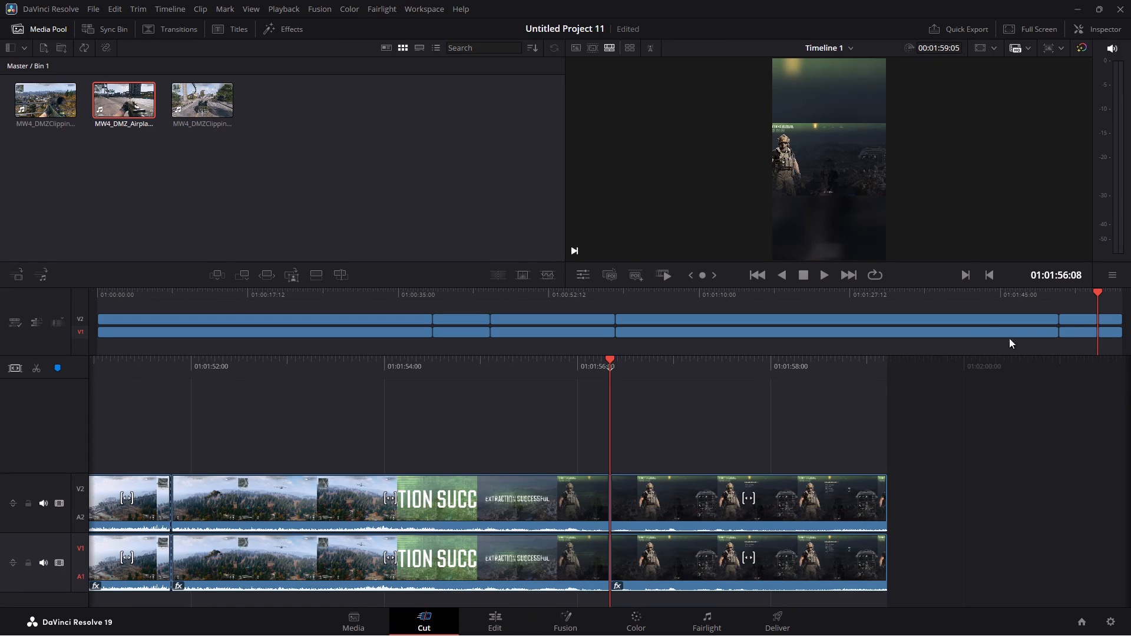
drag(1117, 347, 1113, 303)
key(BackSpace)
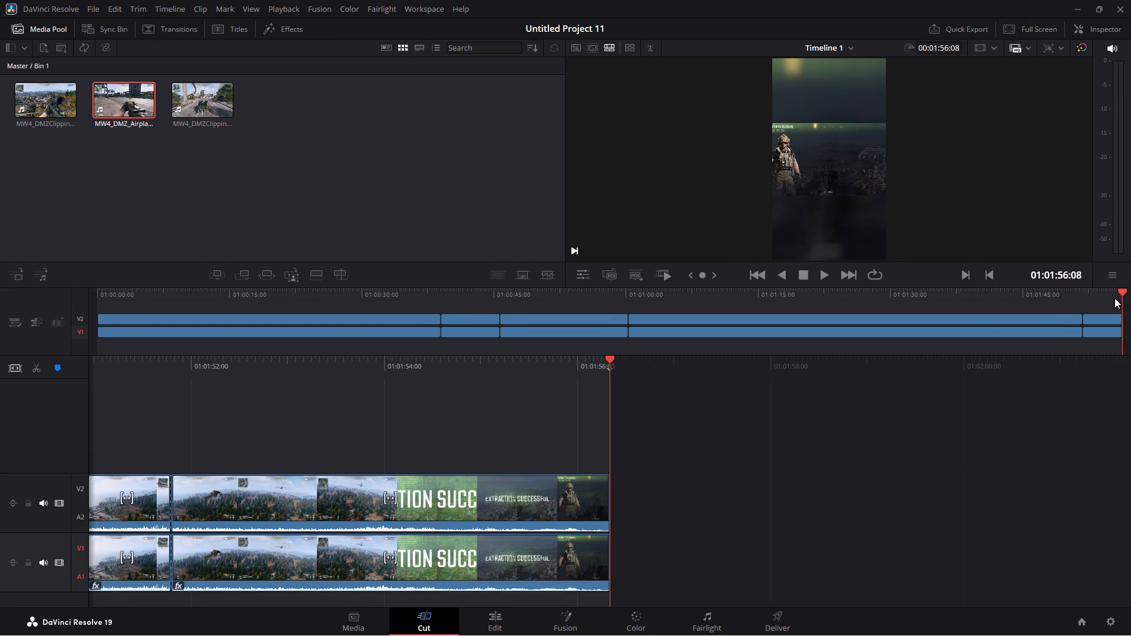
Review the trimmed ending, the start of the driving clip and the beginning of the first sniping clip.
drag(609, 363, 656, 360)
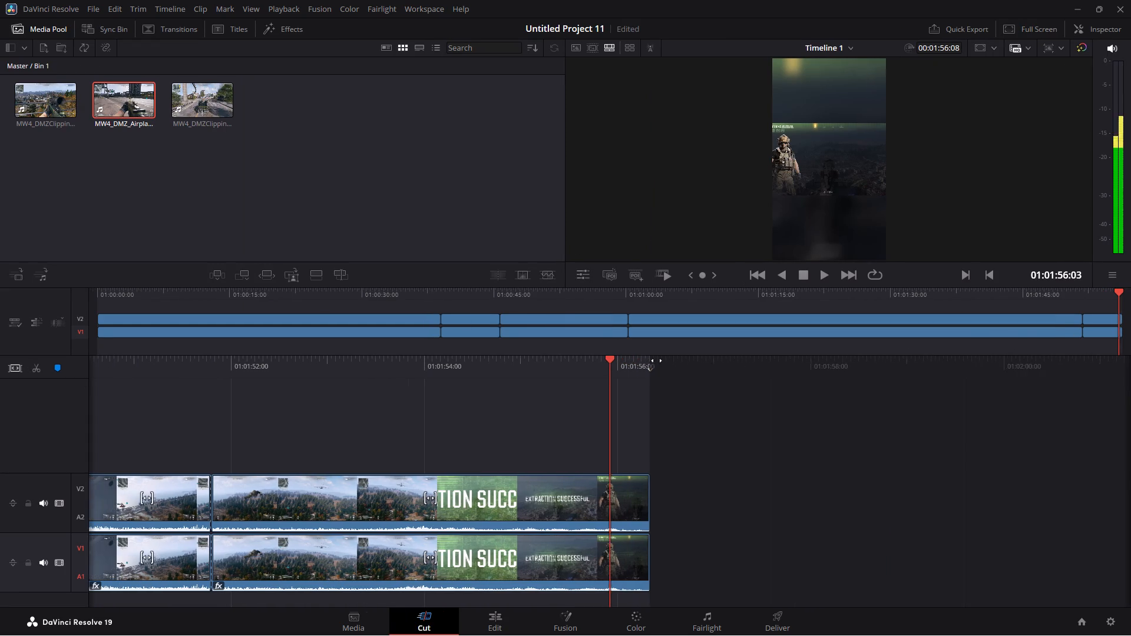
drag(656, 360, 1130, 362)
click(495, 627)
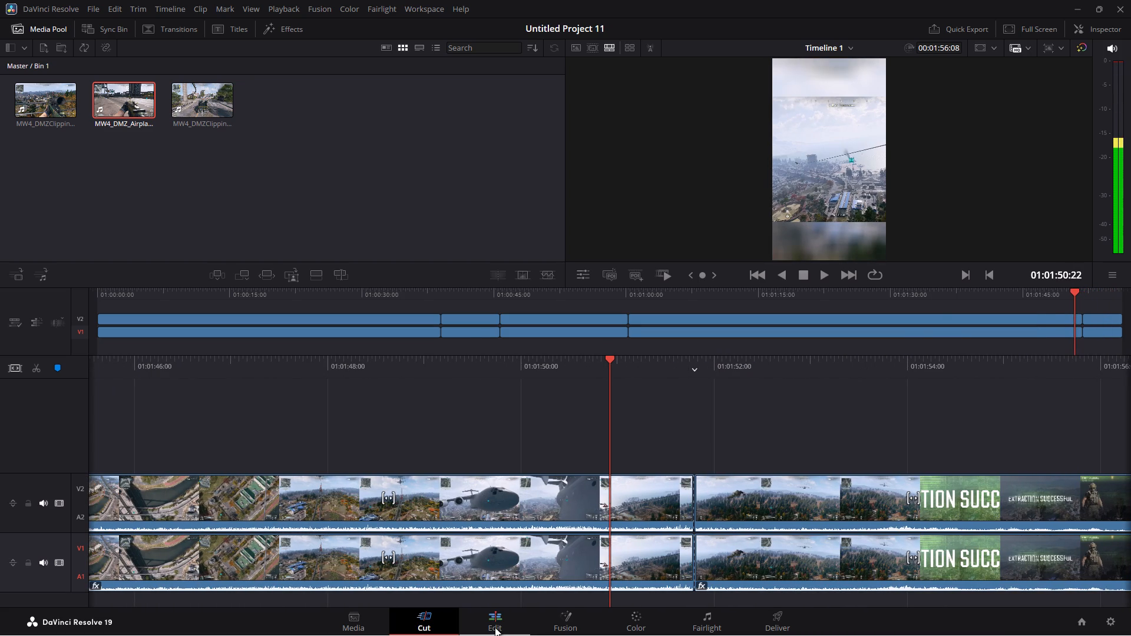
drag(545, 442, 433, 436)
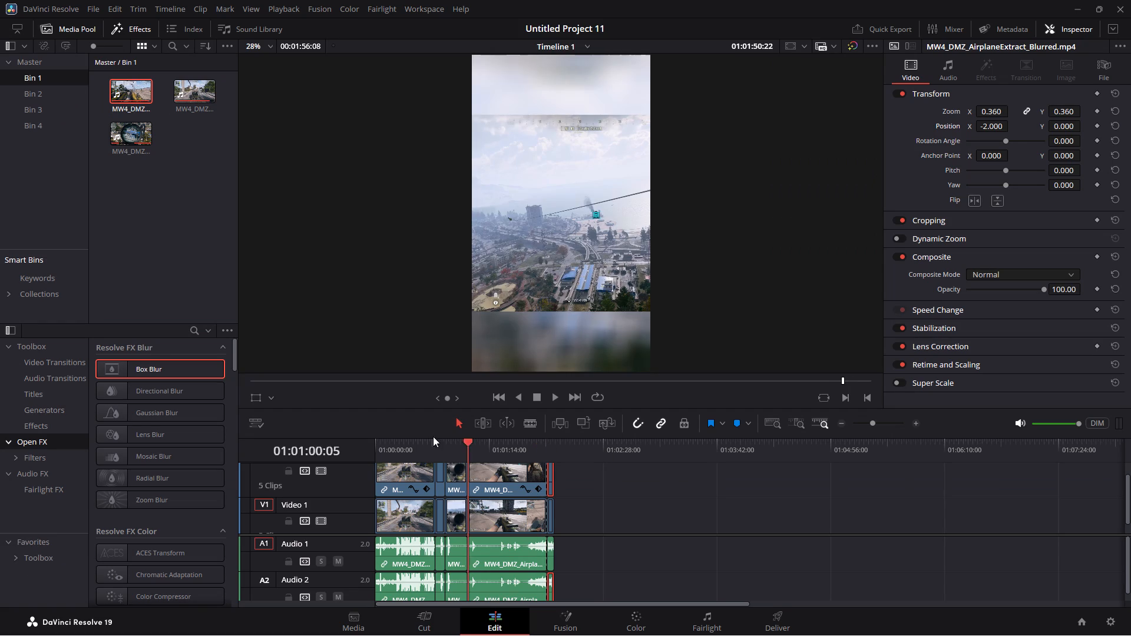
drag(433, 436, 371, 439)
key(space)
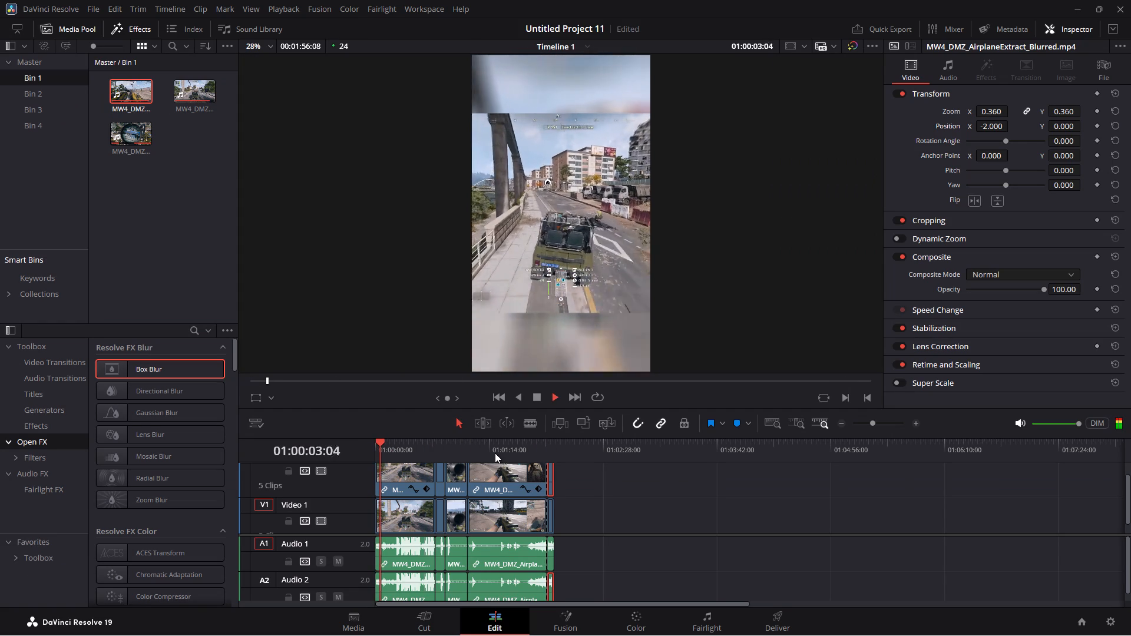
key(space)
click(432, 442)
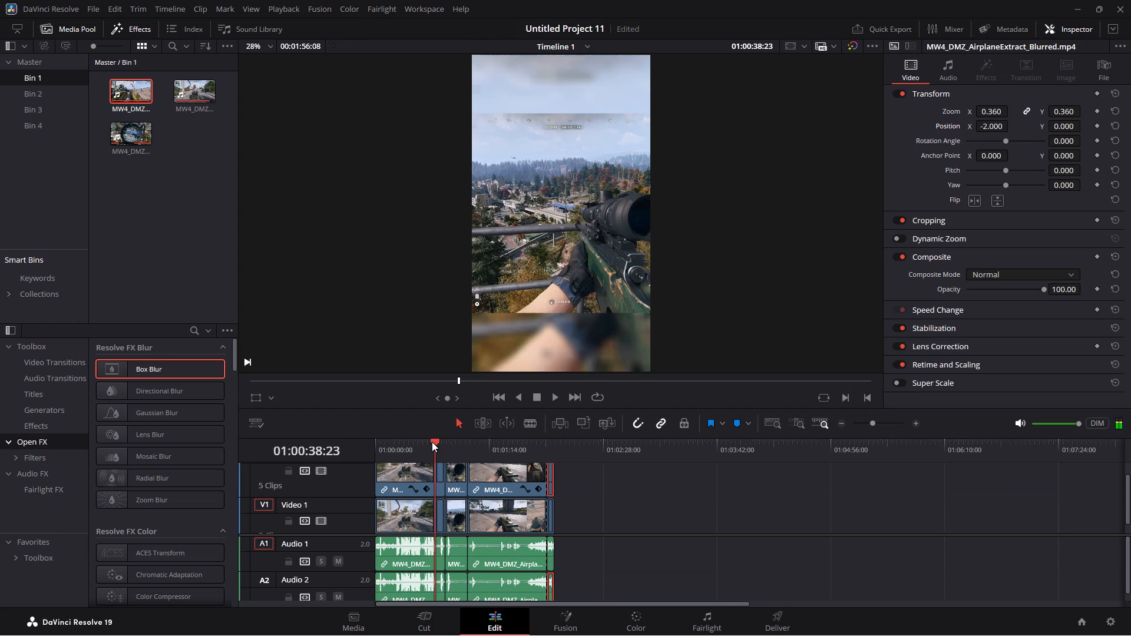
key(space)
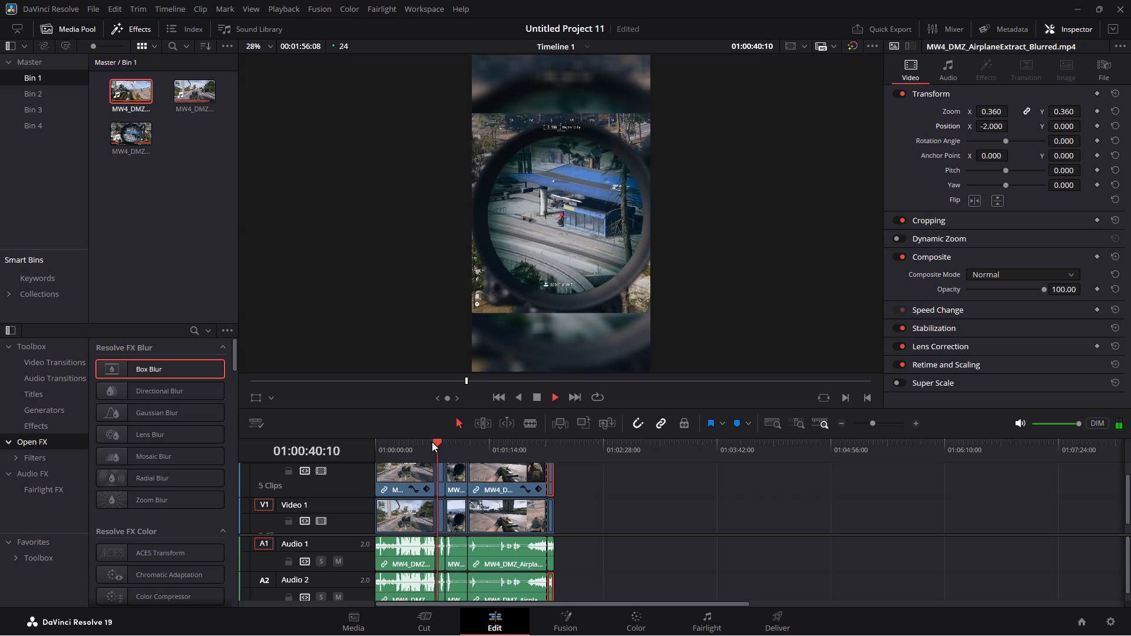
key(space)
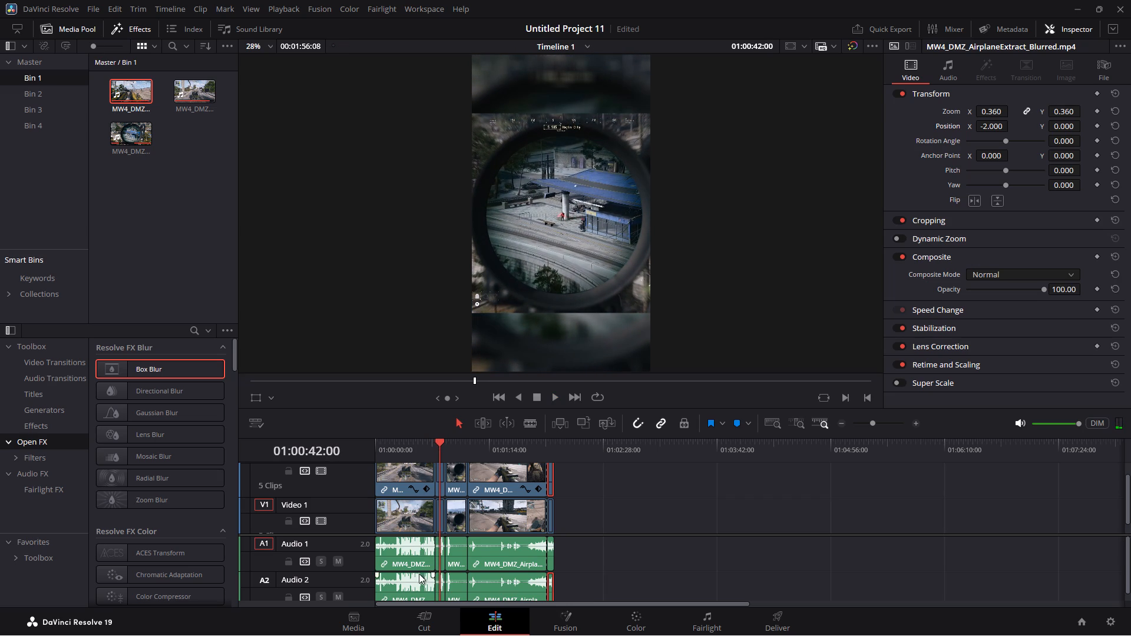
scroll(411, 496, up, 3)
scroll(411, 496, down, 2)
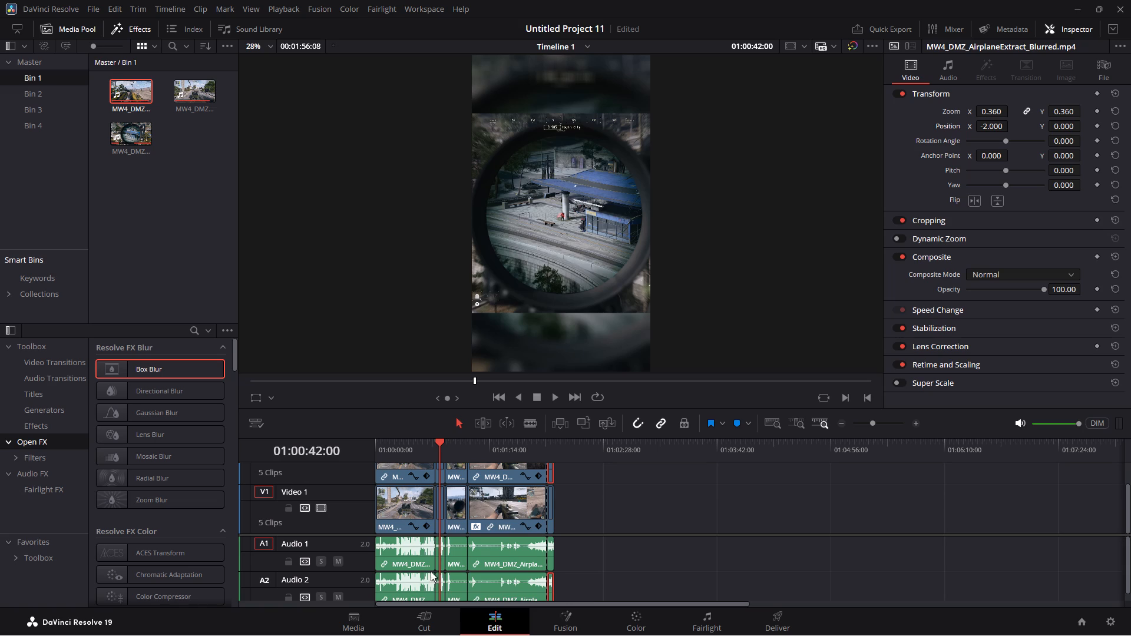
Split the driving clip on both video tracks at 01:00:08:19.
drag(438, 443, 406, 440)
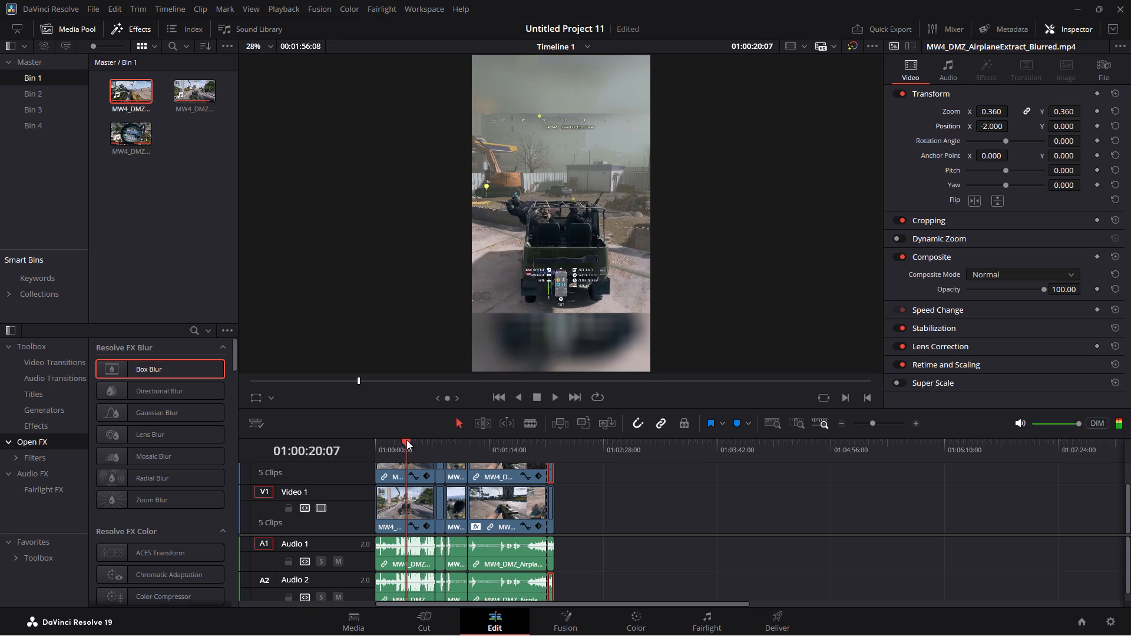
drag(406, 440, 389, 436)
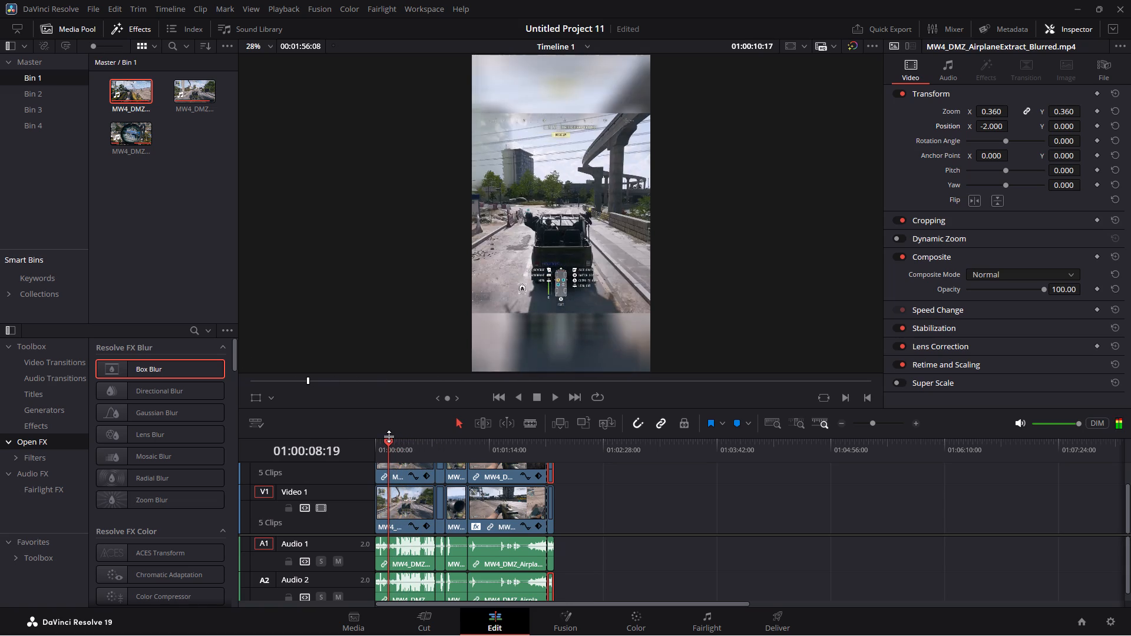
click(421, 614)
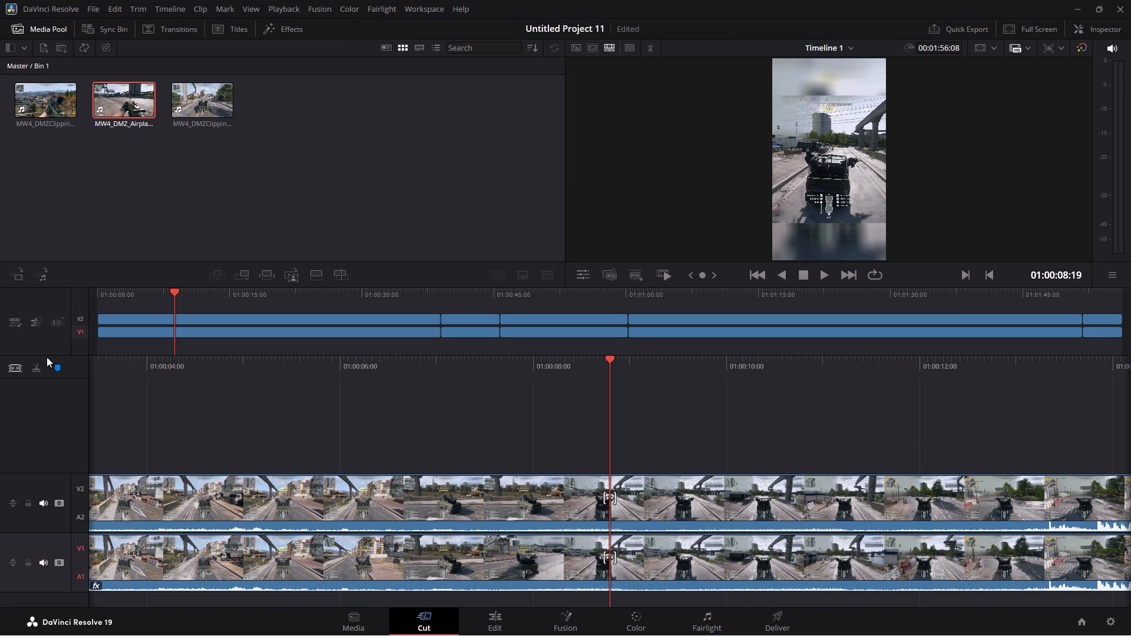
click(34, 375)
click(34, 372)
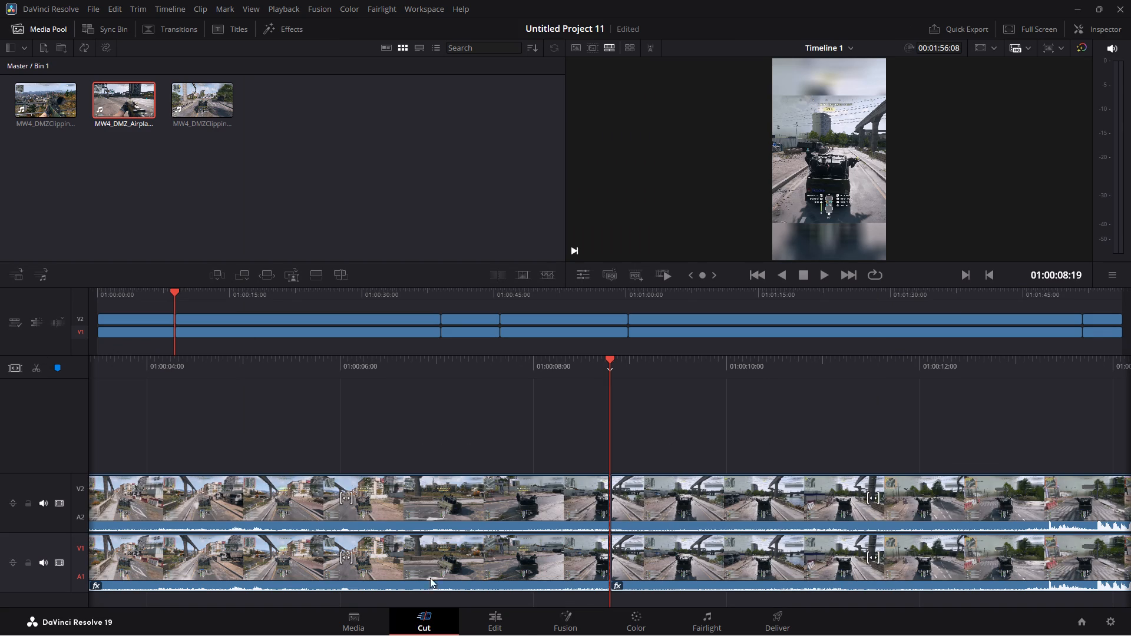
Play through the first sniping clip up to the start of the second sniping clip to review its content.
click(490, 619)
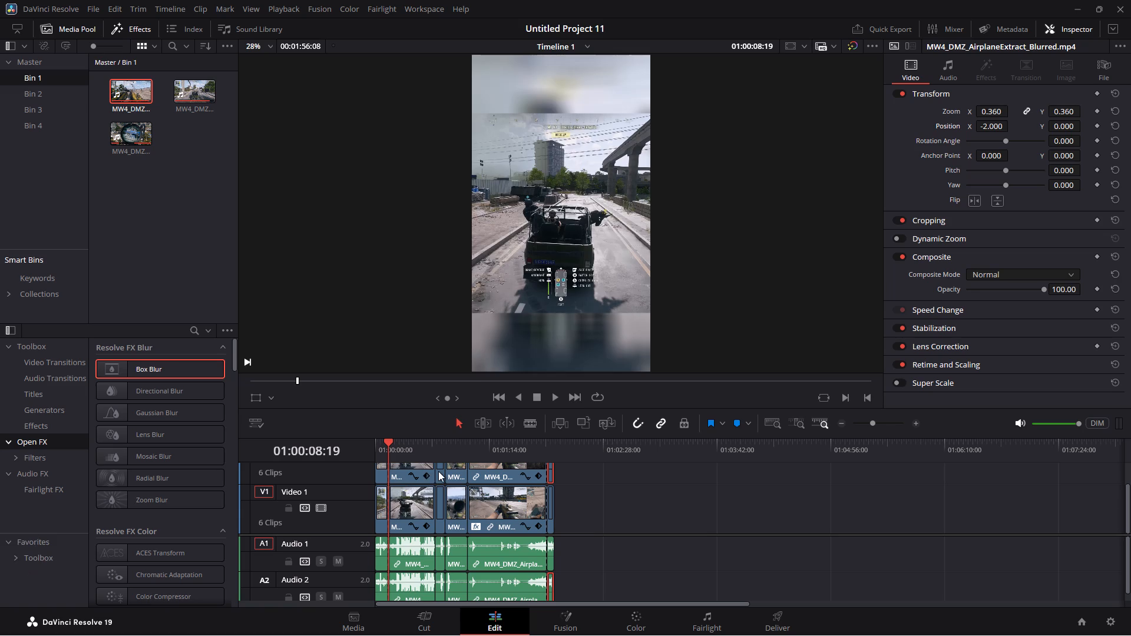
click(438, 471)
scroll(438, 471, up, 1)
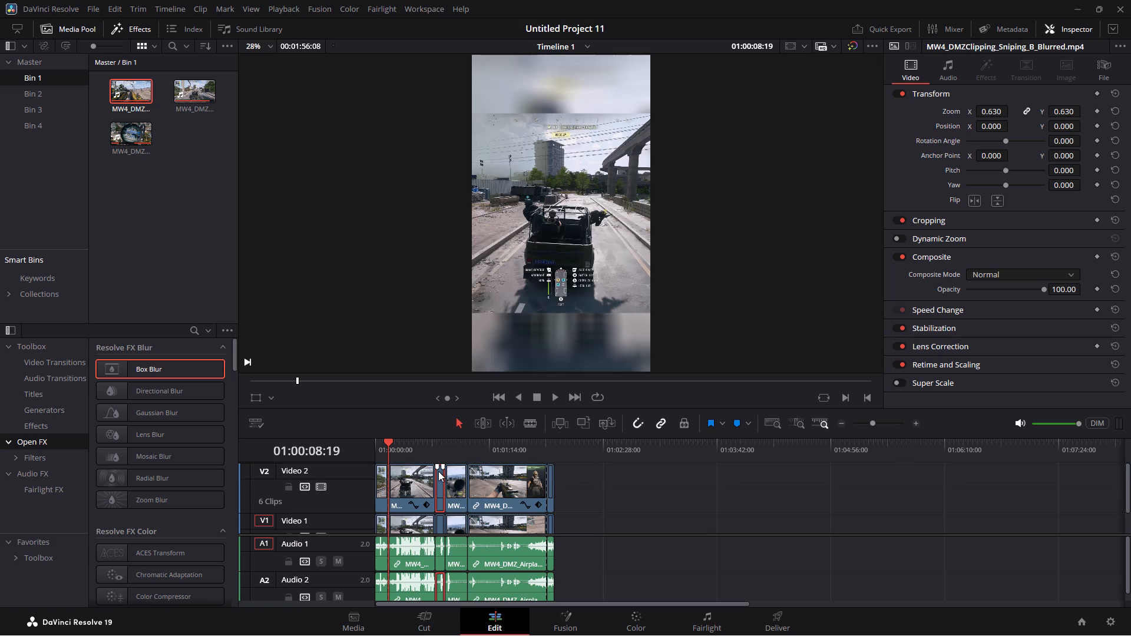
click(433, 438)
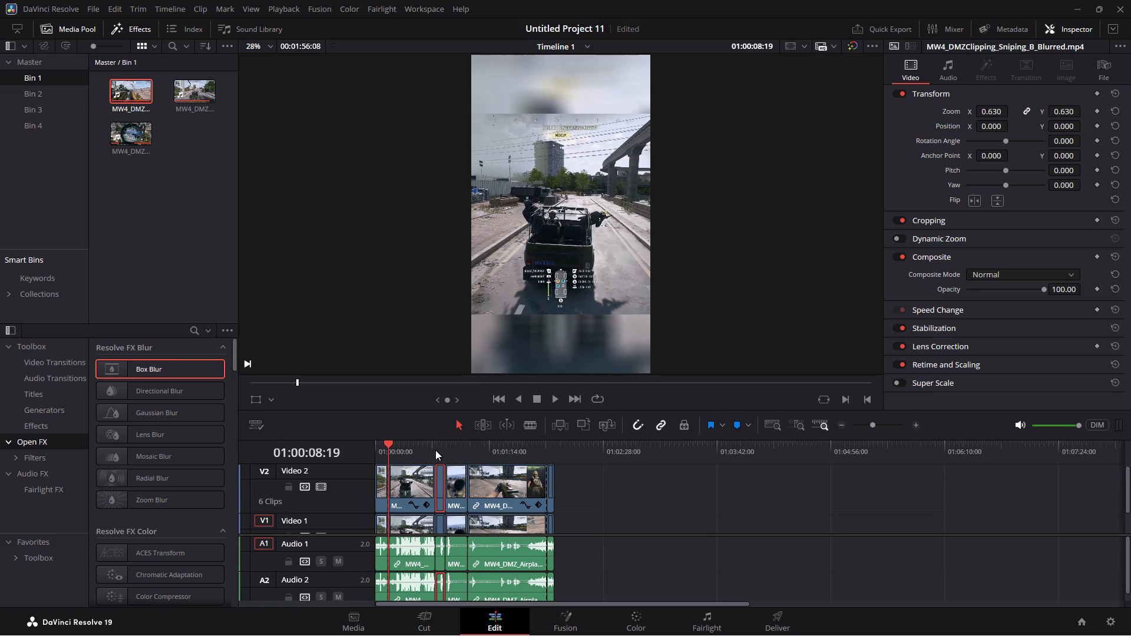
scroll(435, 450, down, 3)
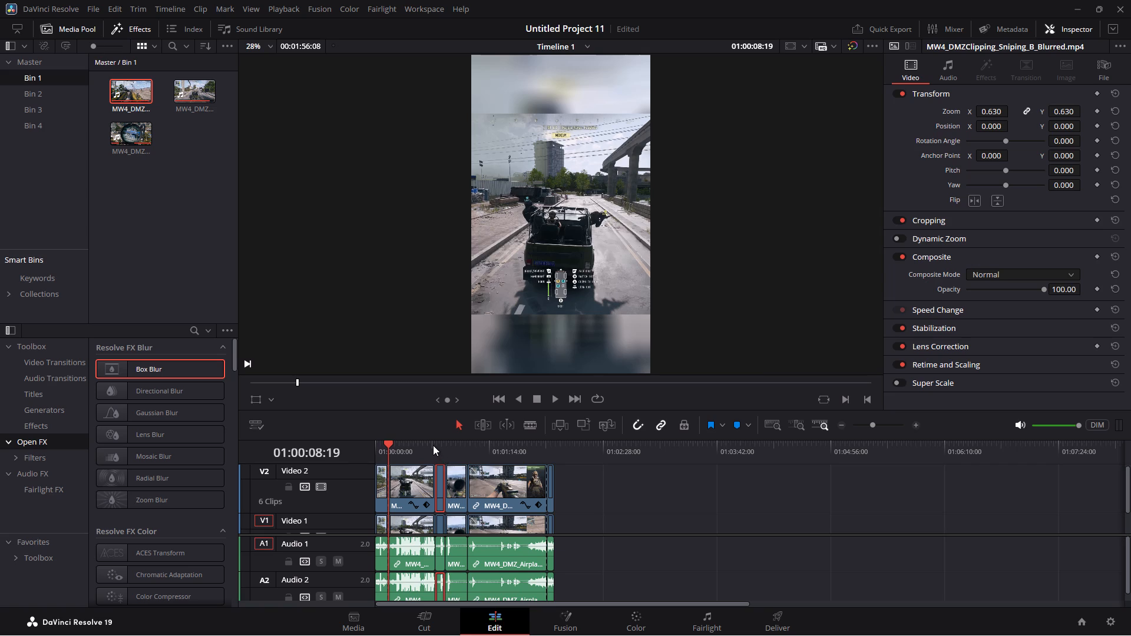
click(433, 445)
key(space)
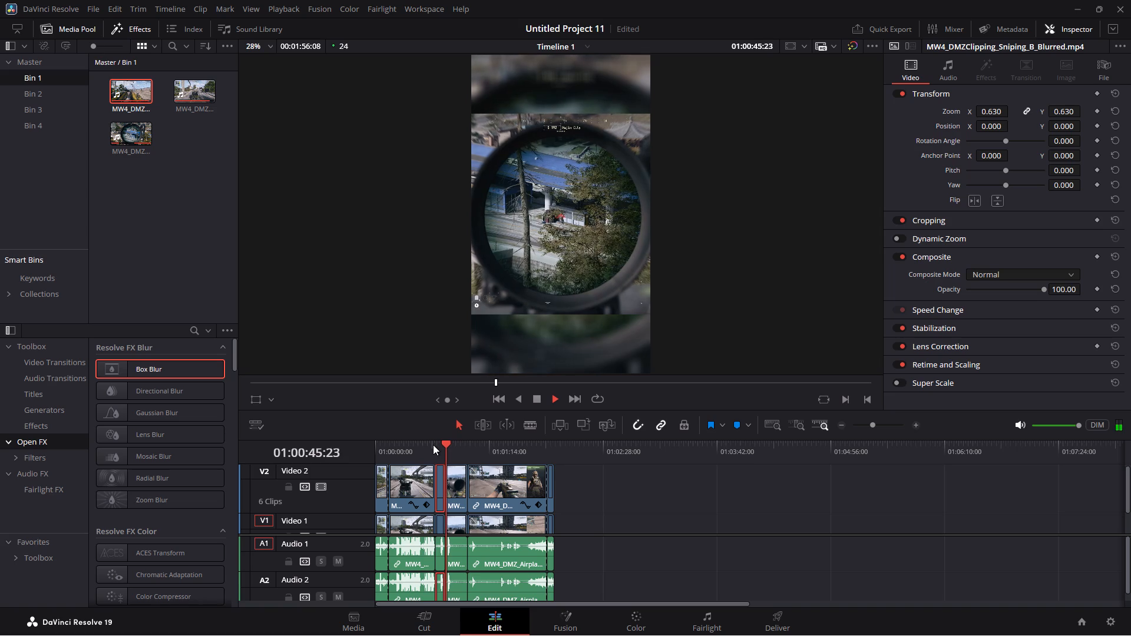
key(space)
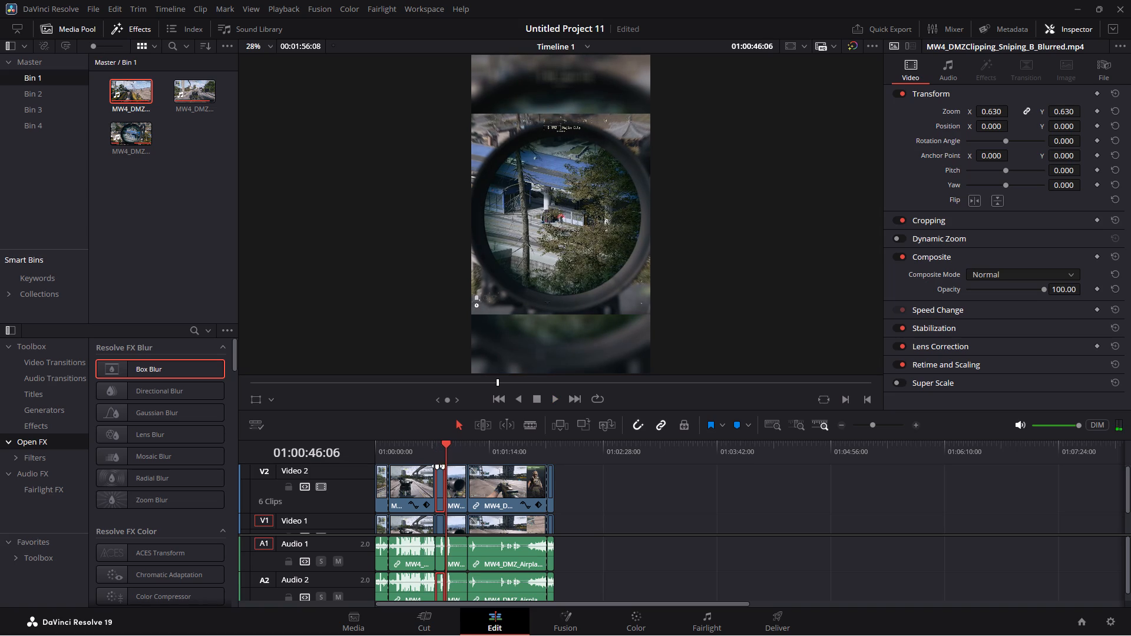
click(438, 455)
Move the first sniping clip on both video tracks to the split in the driving clip at 01:00:08:19.
click(424, 627)
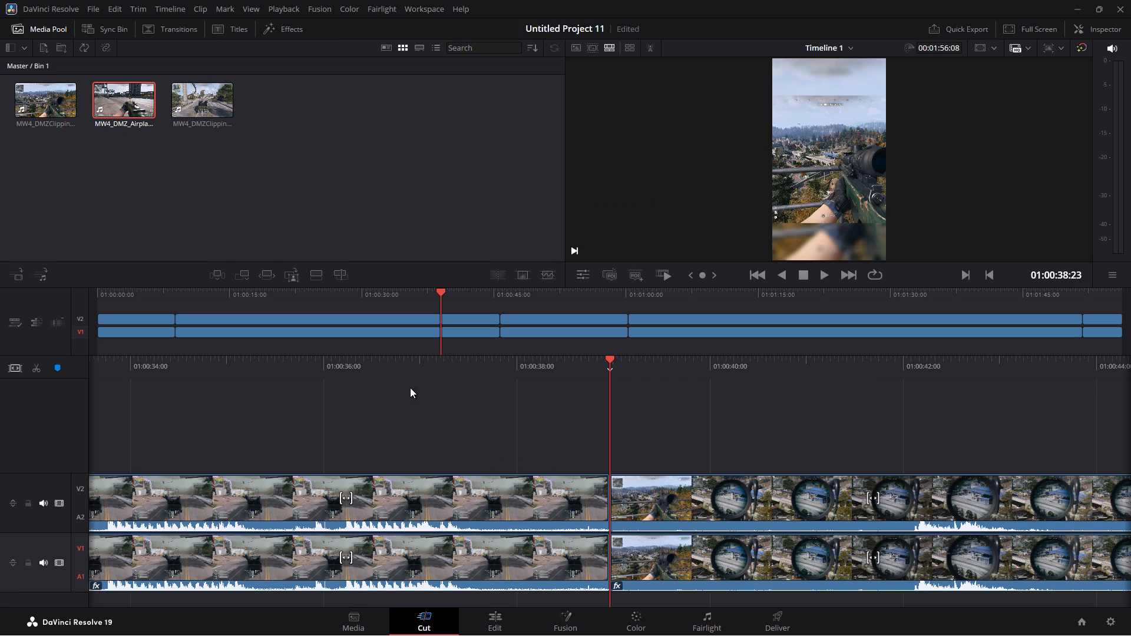
drag(439, 293, 433, 291)
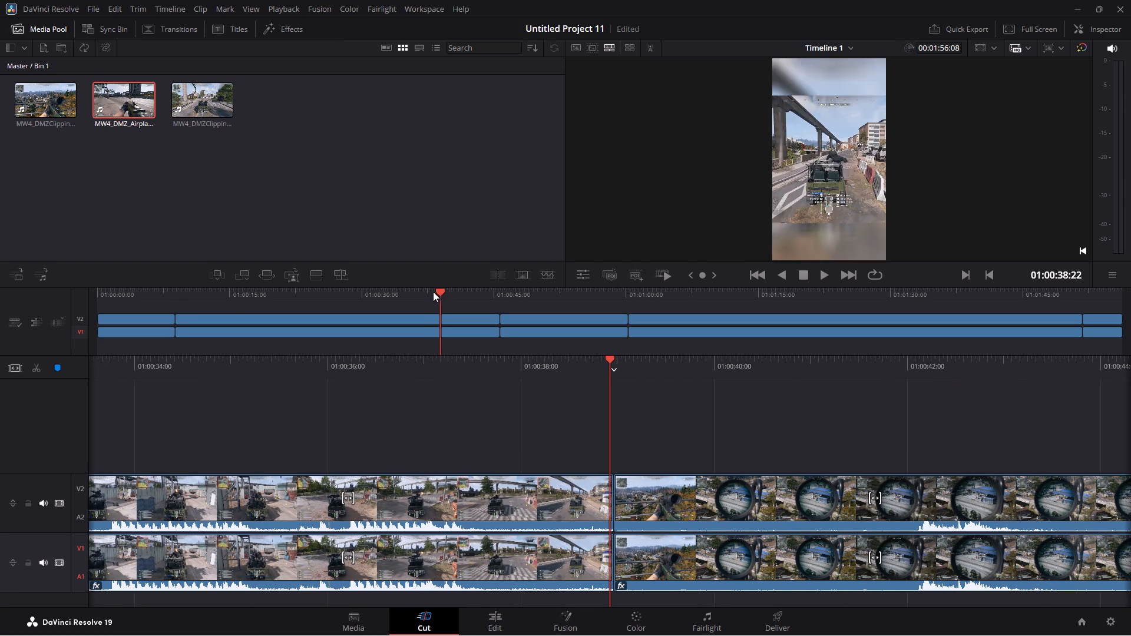
drag(433, 291, 432, 291)
drag(471, 346, 472, 306)
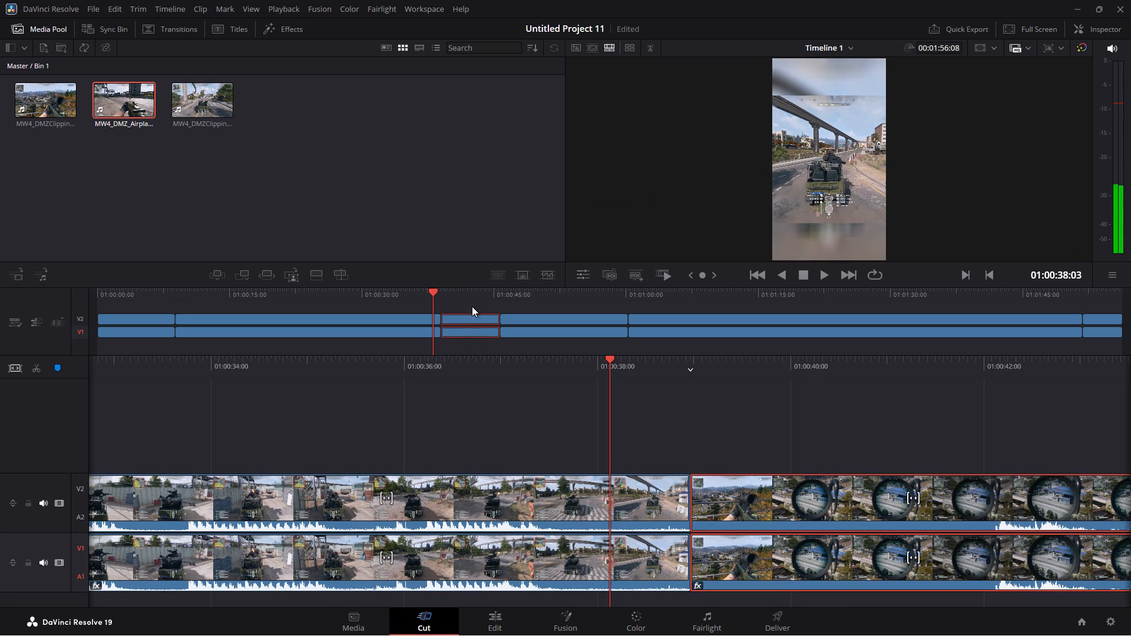
drag(467, 321, 212, 321)
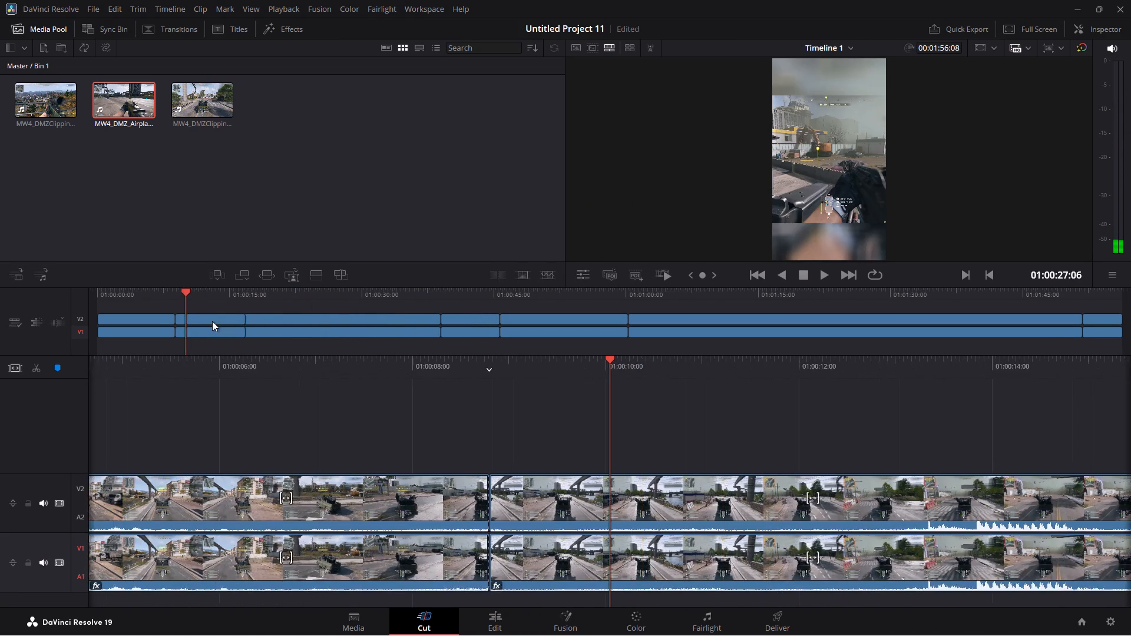
drag(212, 321, 203, 320)
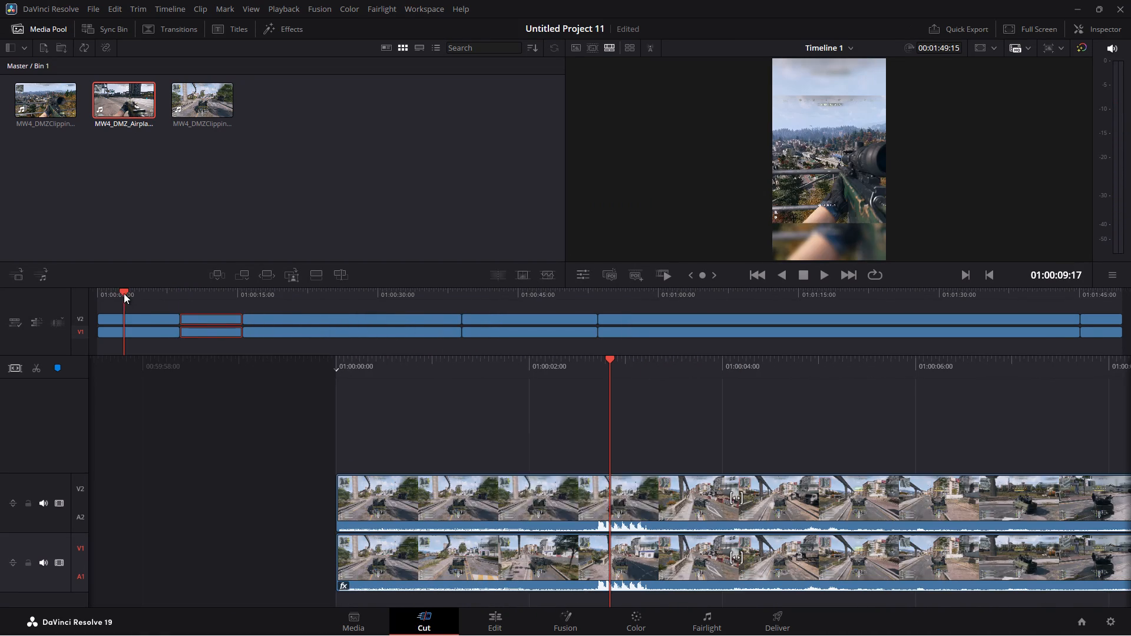
Play the timeline from its beginning to review how the driving clip leads into the moved sniping clip.
click(124, 293)
click(506, 615)
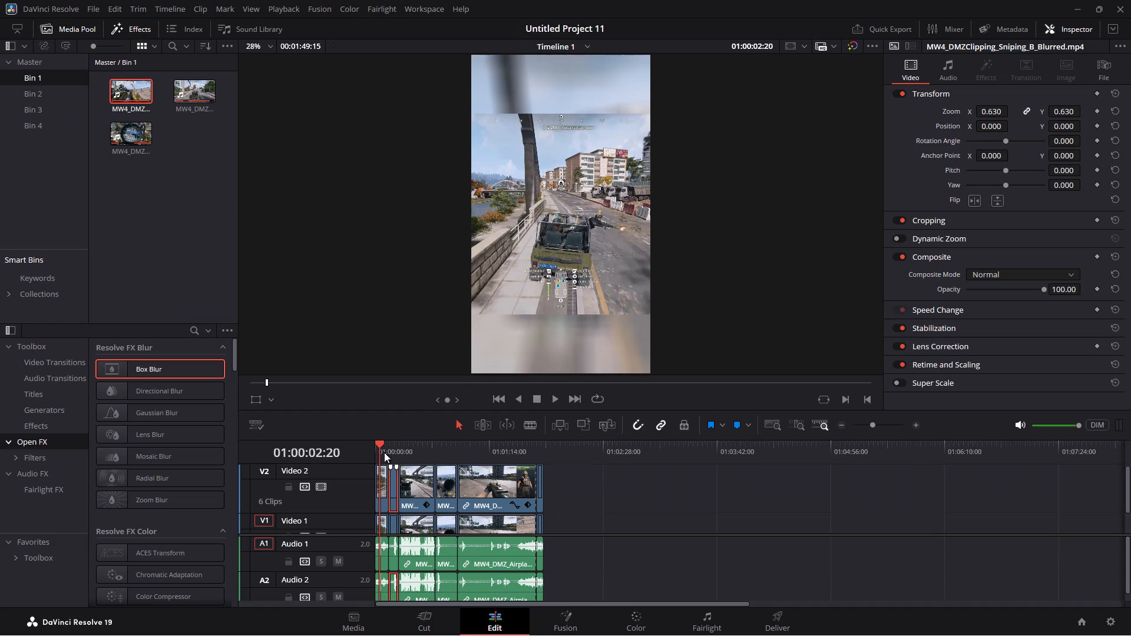
drag(376, 445, 359, 448)
key(space)
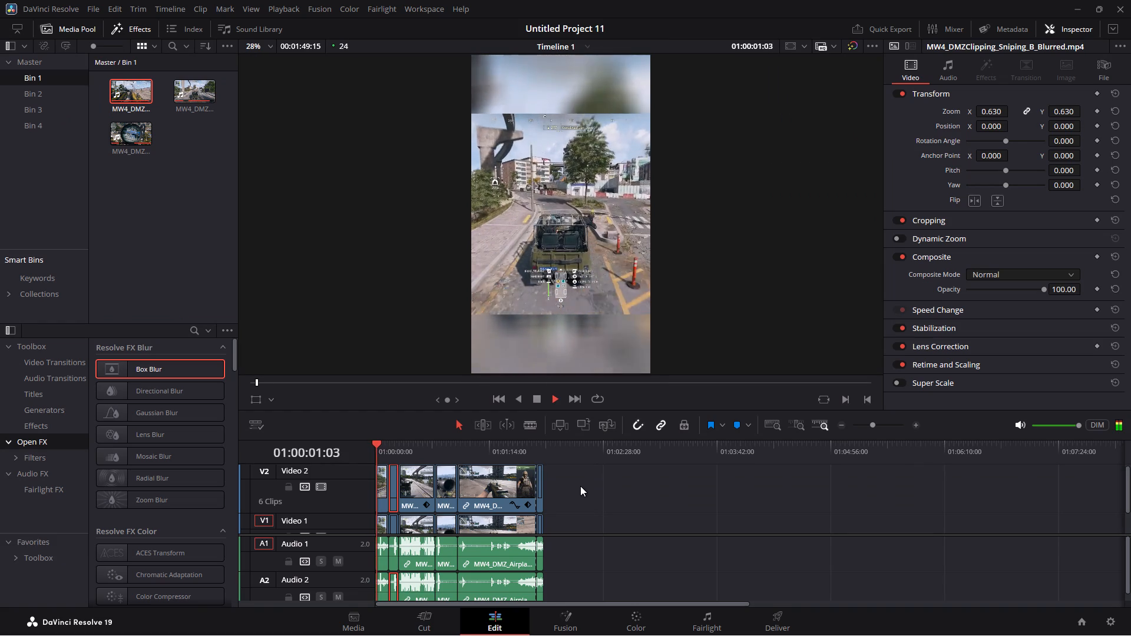